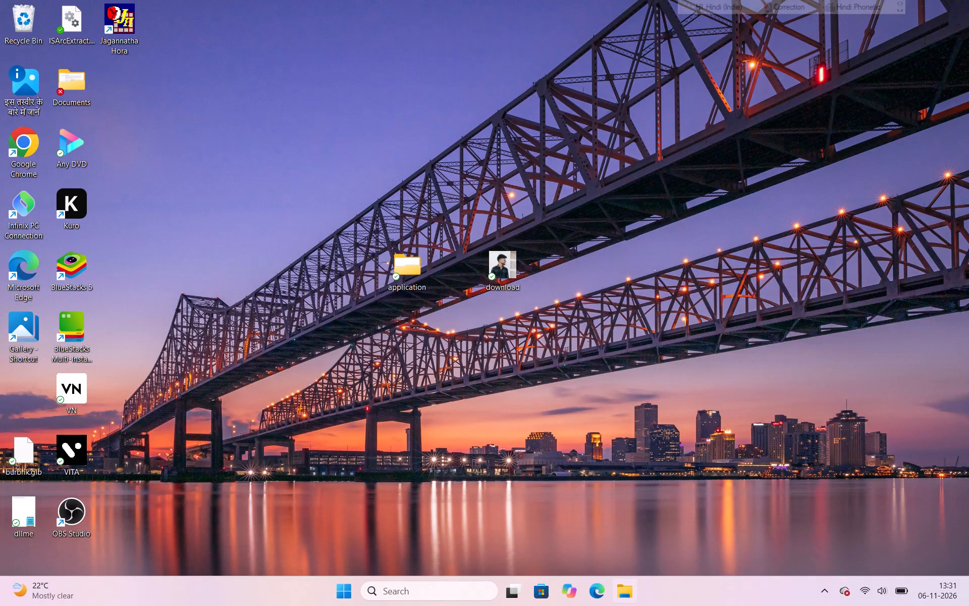
Launch Google Chrome from the desktop.
{"action": "double_click", "coordinate": [10, 160]}
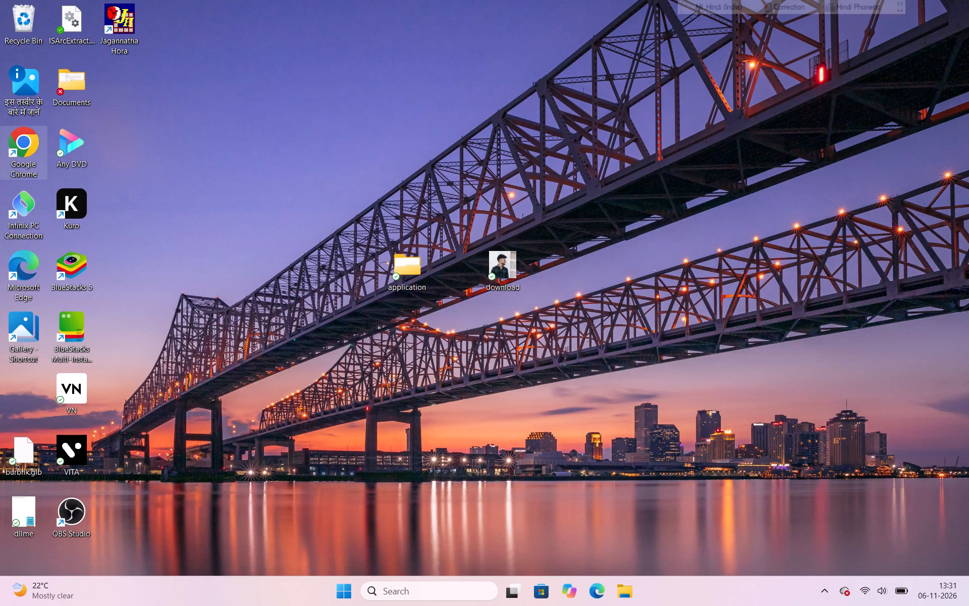
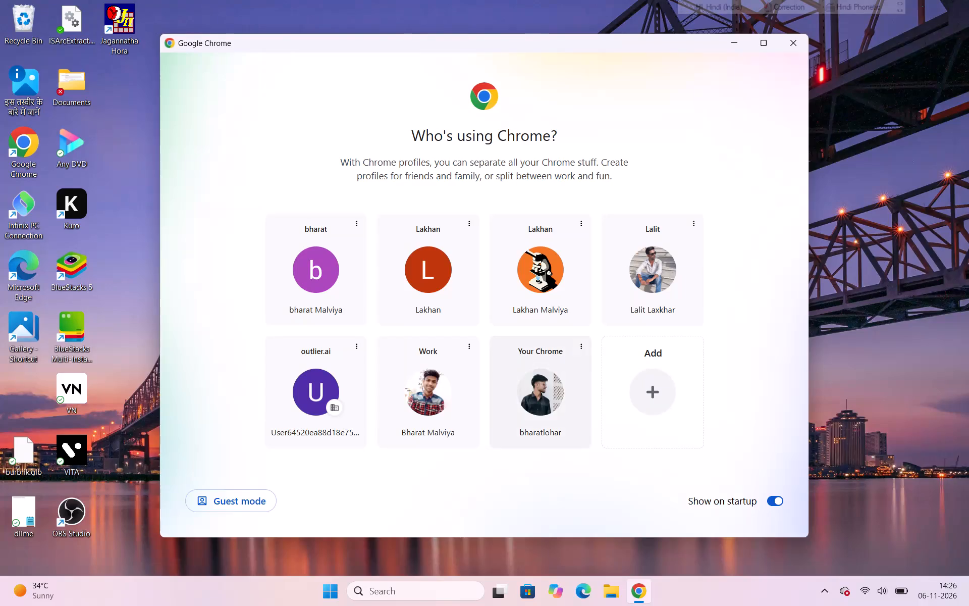
Open the browser with the profile labelled "Your Chrome".
{"action": "double_click", "coordinate": [536, 402]}
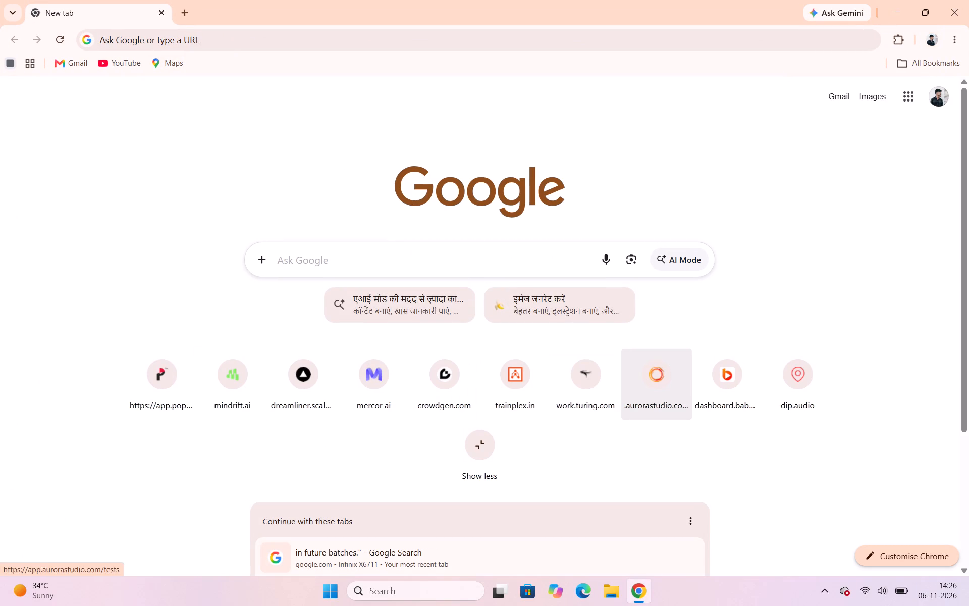
Minimize the browser window and launch the Kuro application from the desktop.
{"action": "left_click", "coordinate": [897, 1]}
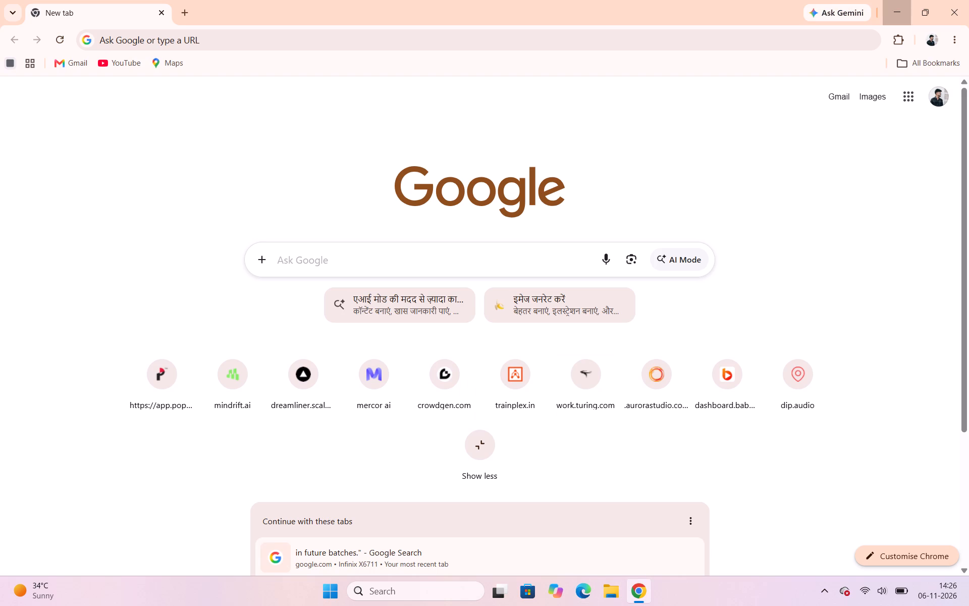
{"action": "double_click", "coordinate": [78, 201]}
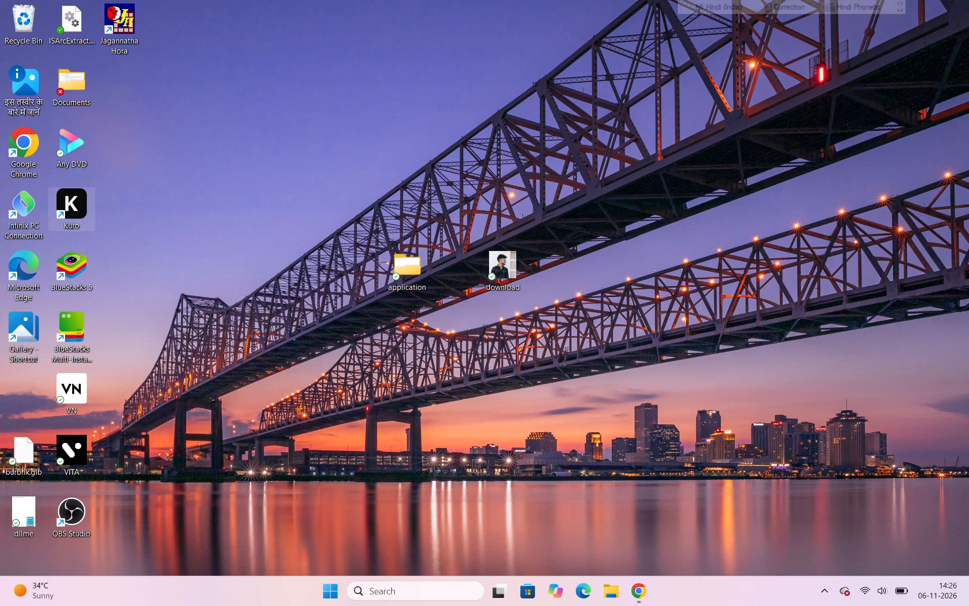
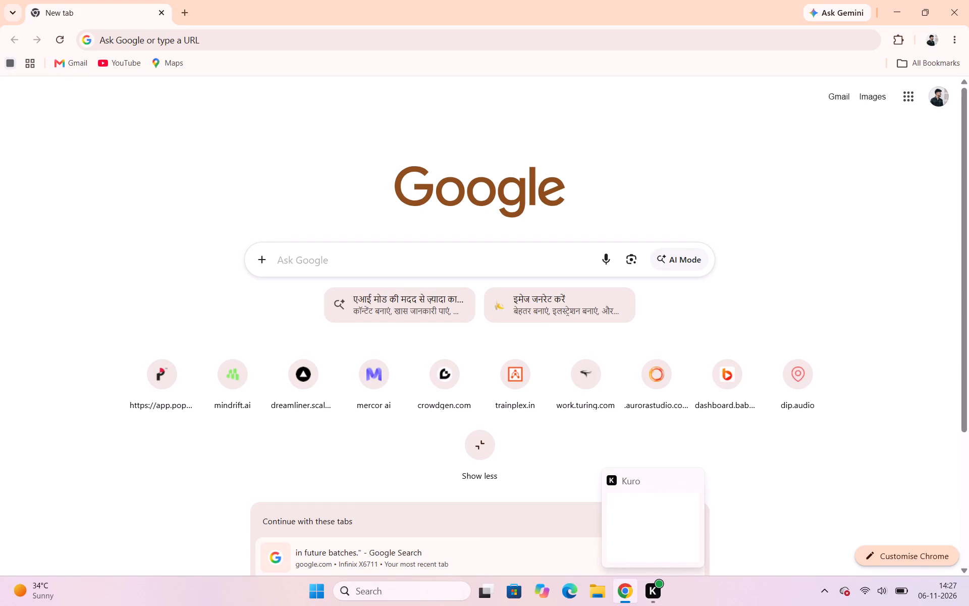
Search Google for canva and open the Canva website from the results.
{"action": "left_click", "coordinate": [431, 257]}
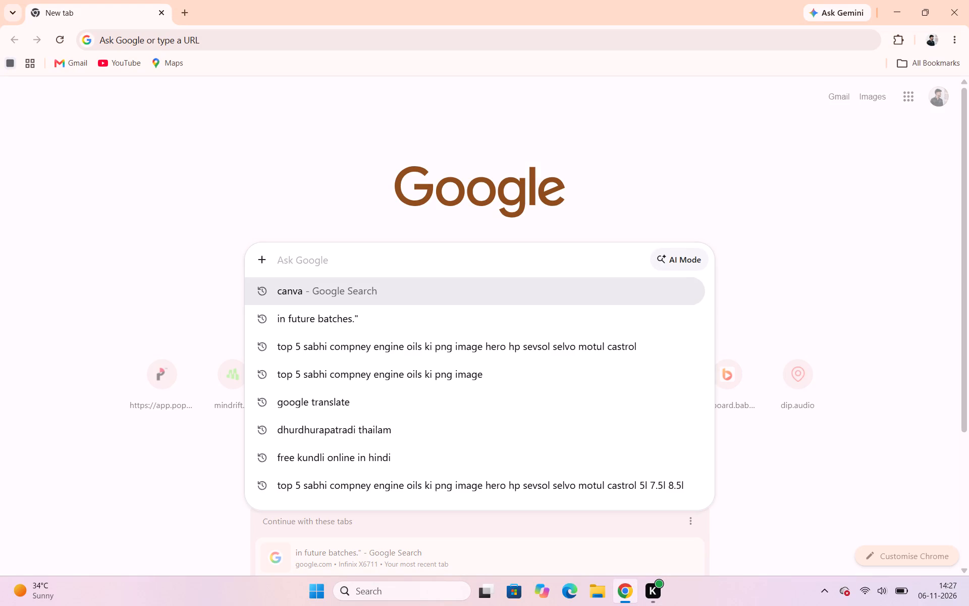
{"action": "left_click", "coordinate": [355, 297]}
{"action": "left_click", "coordinate": [216, 254]}
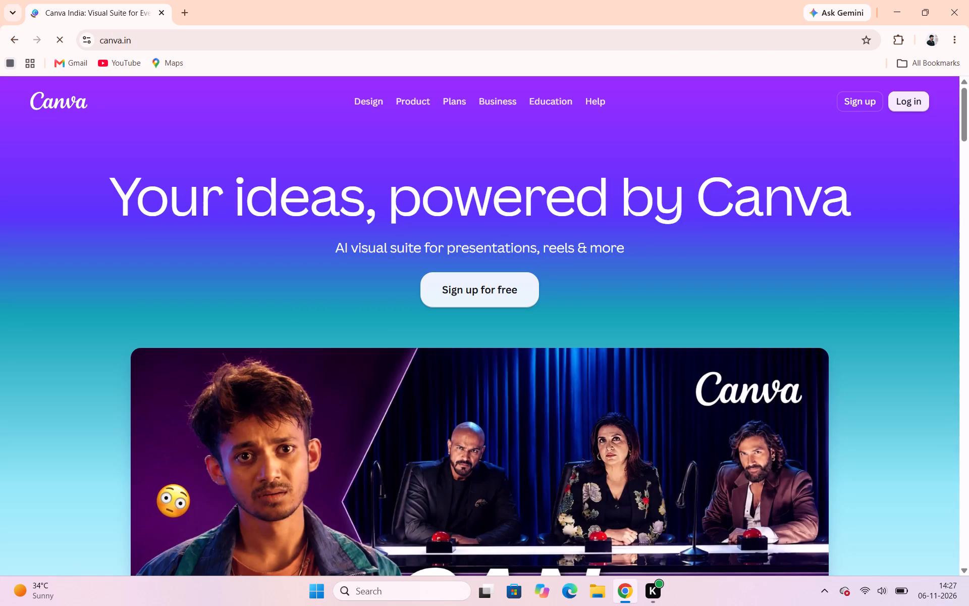
Log in to Canva.
{"action": "left_click", "coordinate": [900, 95]}
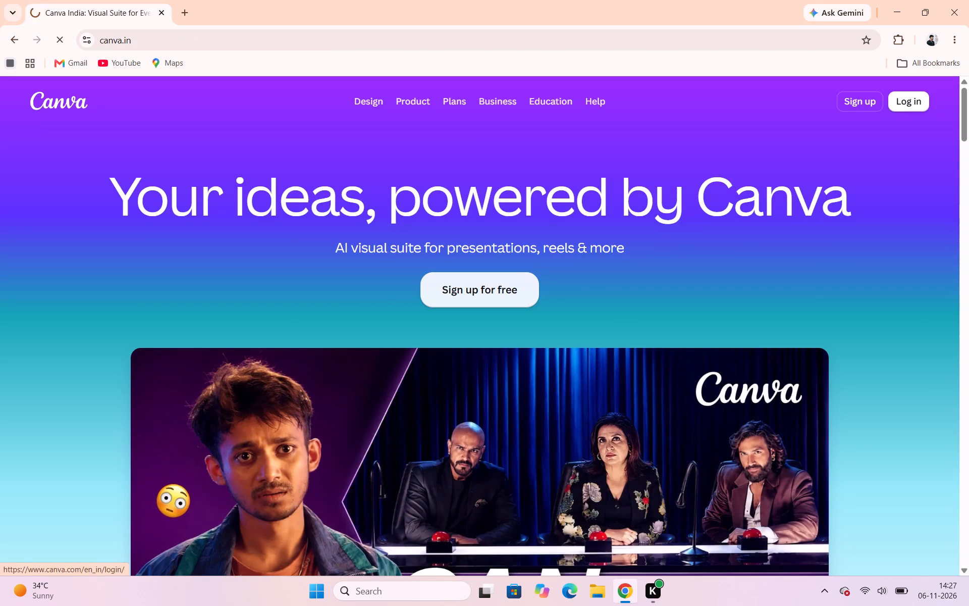
{"action": "left_click_drag", "start_coordinate": [900, 95], "coordinate": [915, 73]}
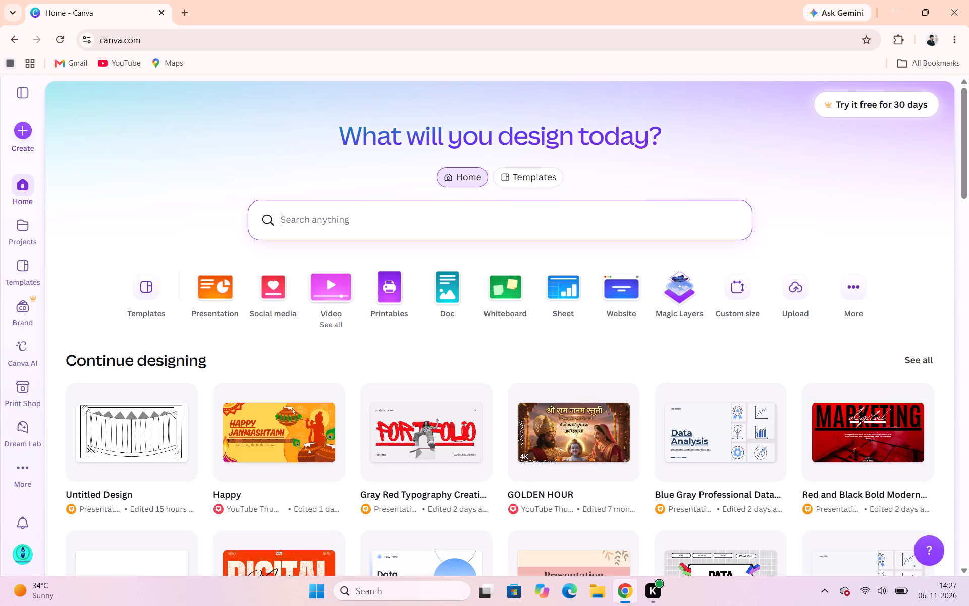
Open the recent Untitled Design presentation and add a blank second page.
{"action": "left_click", "coordinate": [129, 408]}
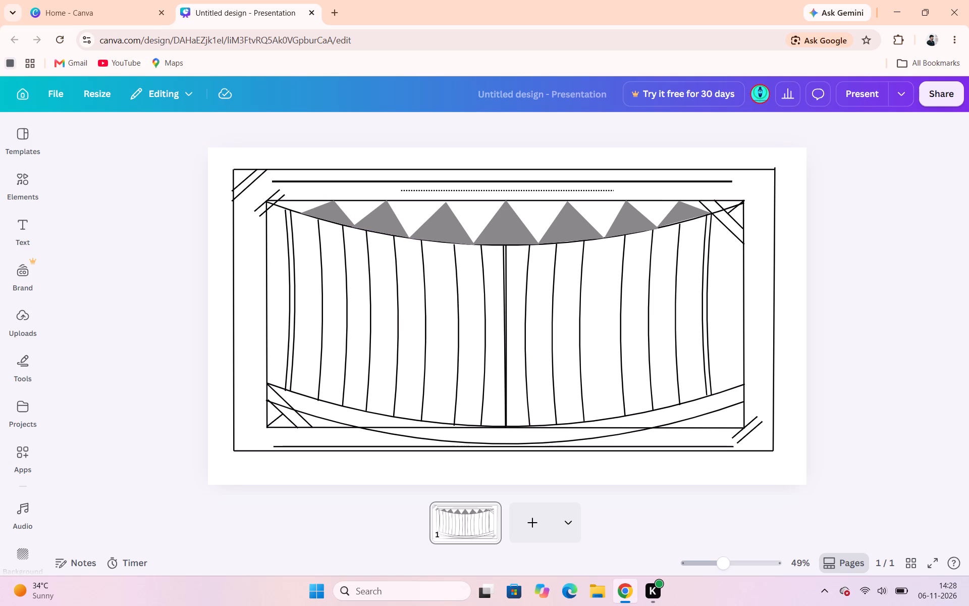
{"action": "left_click", "coordinate": [535, 534]}
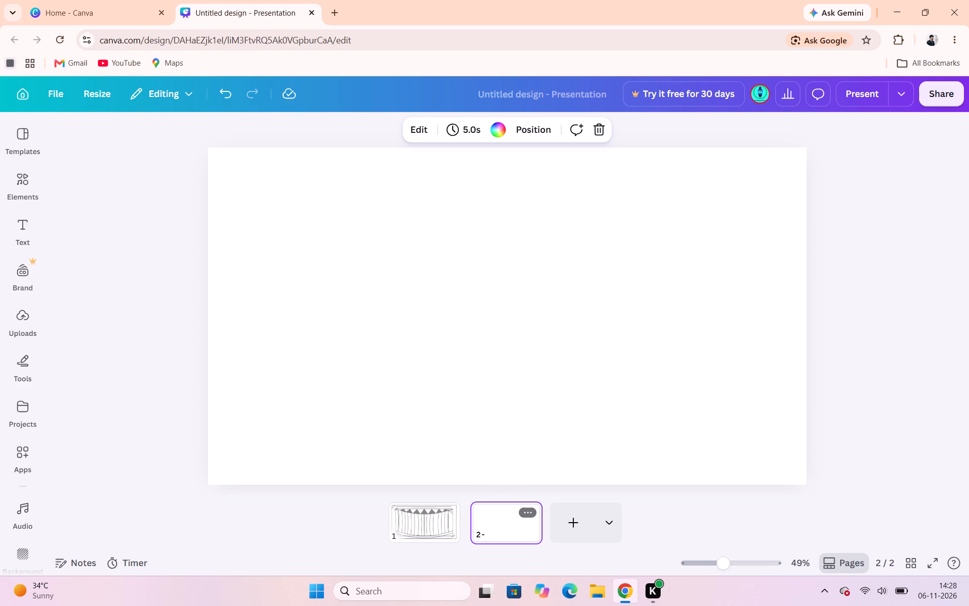
Draw a vertical line about 860 long with the curved line type inside the left edge of page 2, straightening and trimming its ends to the page margins.
{"action": "left_click", "coordinate": [30, 357]}
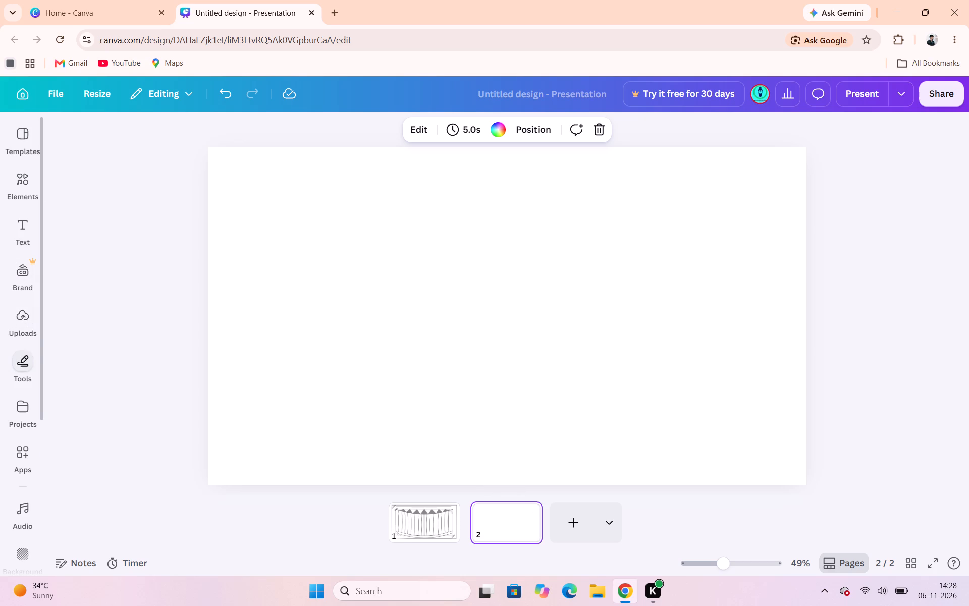
{"action": "left_click", "coordinate": [67, 318]}
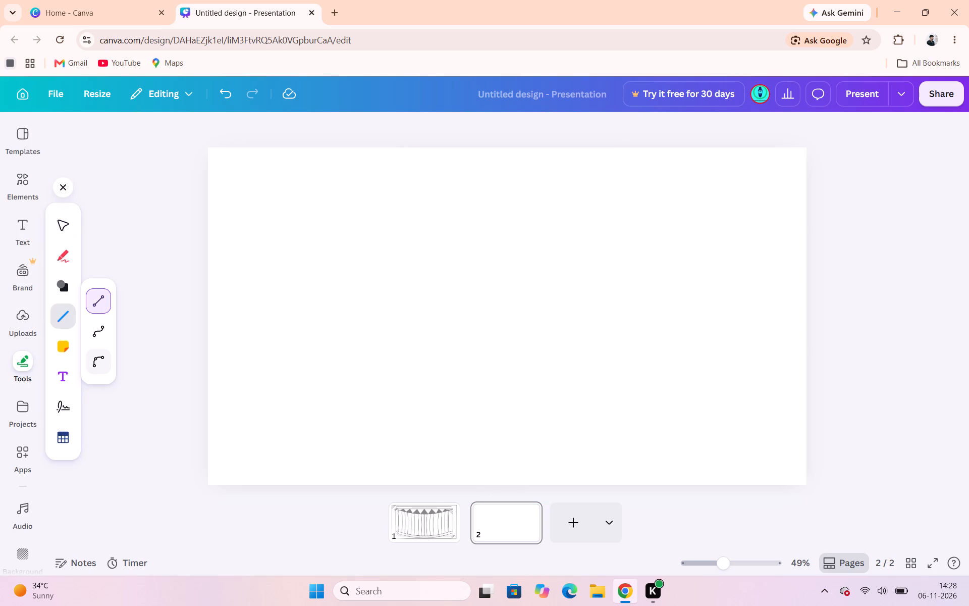
{"action": "left_click", "coordinate": [97, 362]}
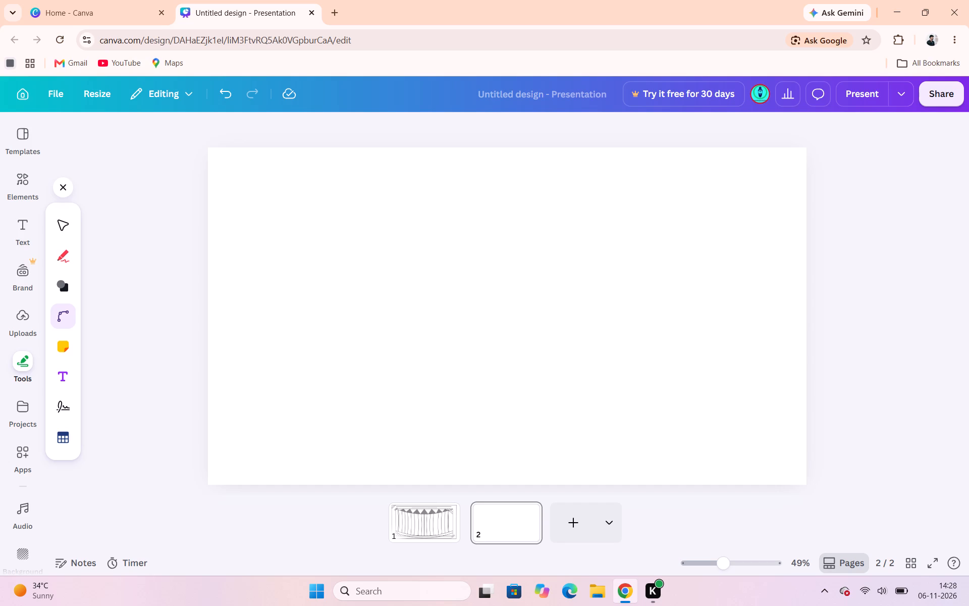
{"action": "left_click_drag", "start_coordinate": [242, 163], "coordinate": [248, 223]}
{"action": "left_click_drag", "start_coordinate": [248, 223], "coordinate": [231, 481]}
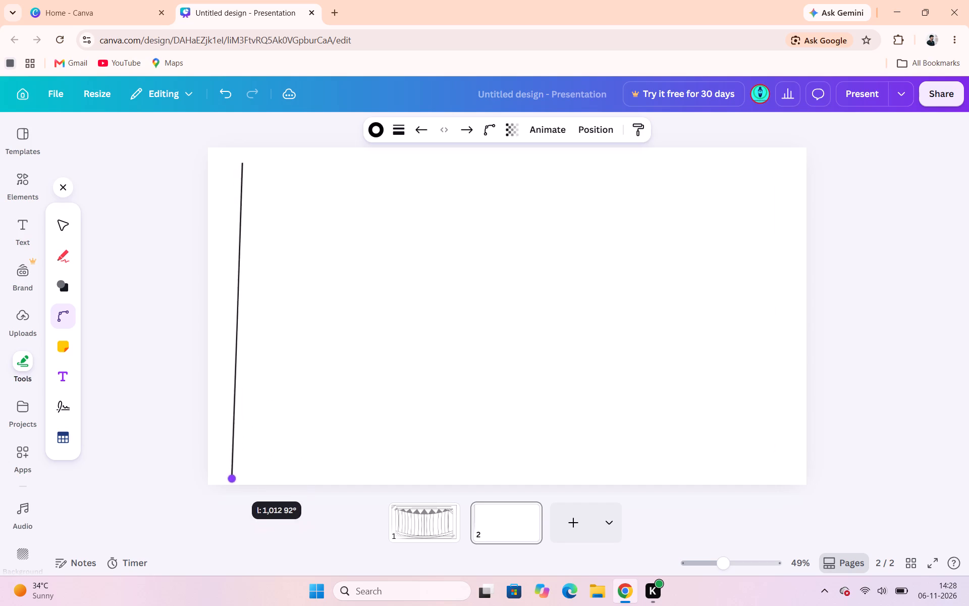
{"action": "left_click_drag", "start_coordinate": [231, 481], "coordinate": [243, 458]}
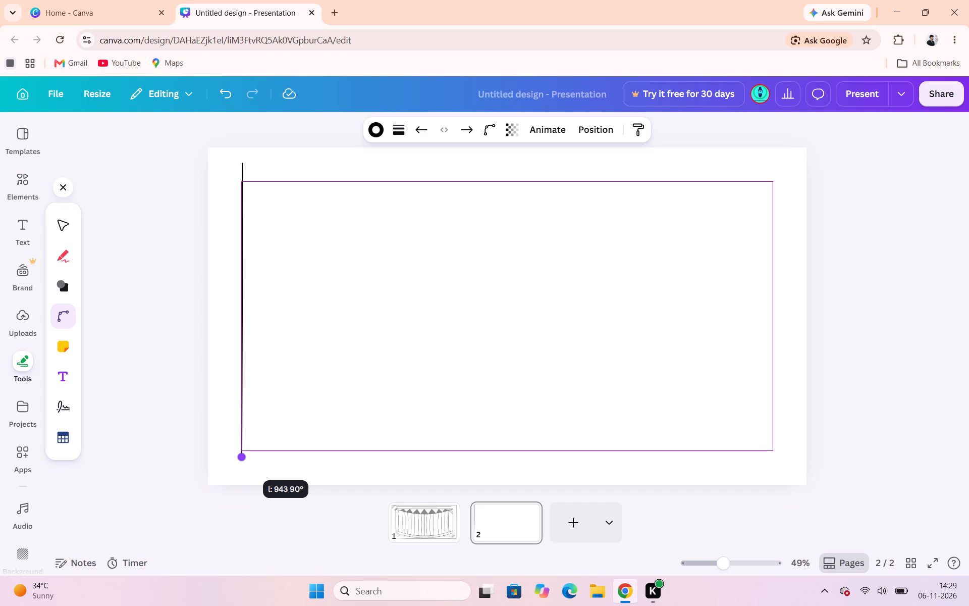
{"action": "left_click_drag", "start_coordinate": [243, 458], "coordinate": [242, 453]}
{"action": "left_click", "coordinate": [339, 354]}
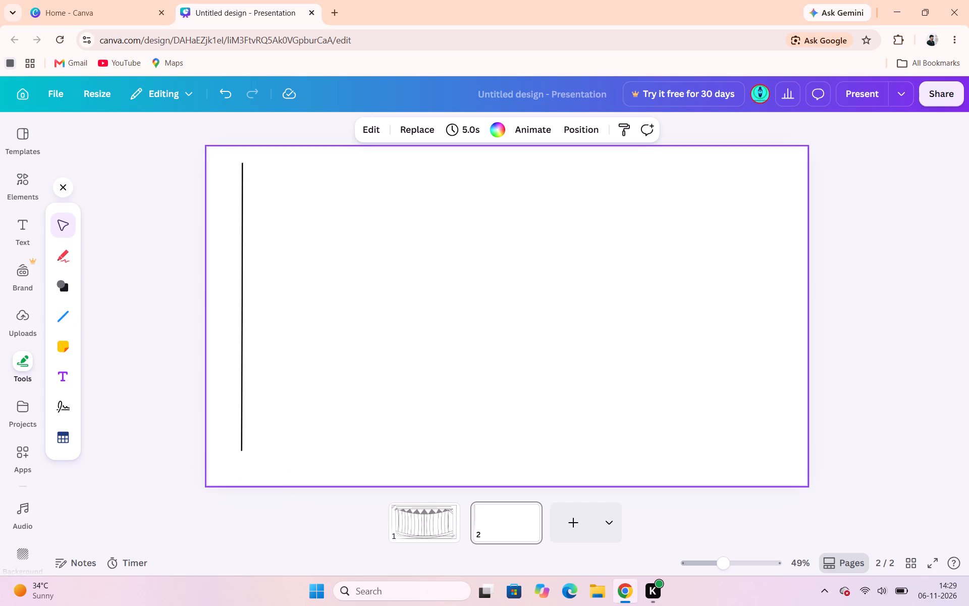
{"action": "left_click", "coordinate": [239, 176]}
{"action": "left_click_drag", "start_coordinate": [244, 165], "coordinate": [240, 185]}
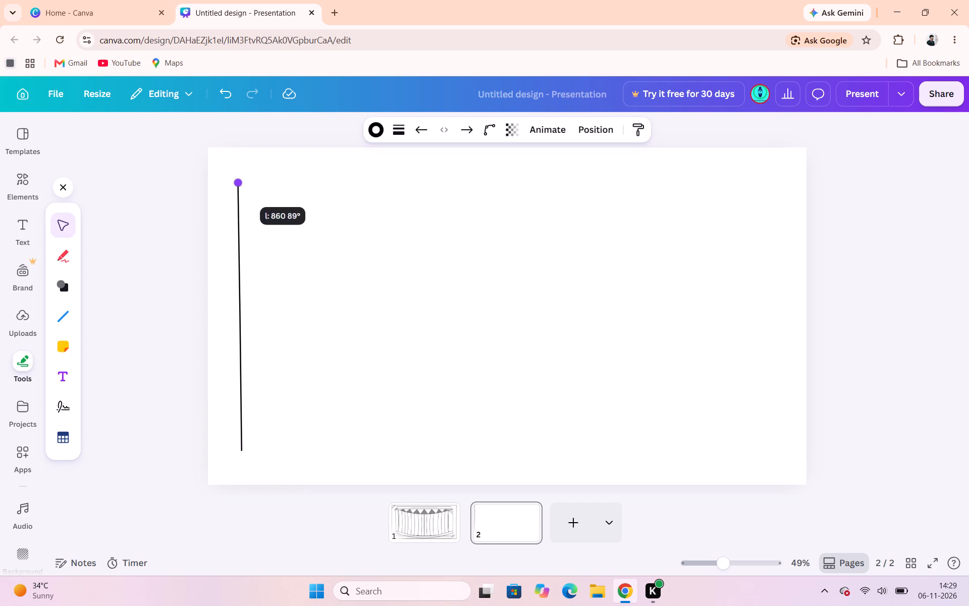
{"action": "left_click_drag", "start_coordinate": [240, 185], "coordinate": [243, 181]}
{"action": "left_click", "coordinate": [314, 182]}
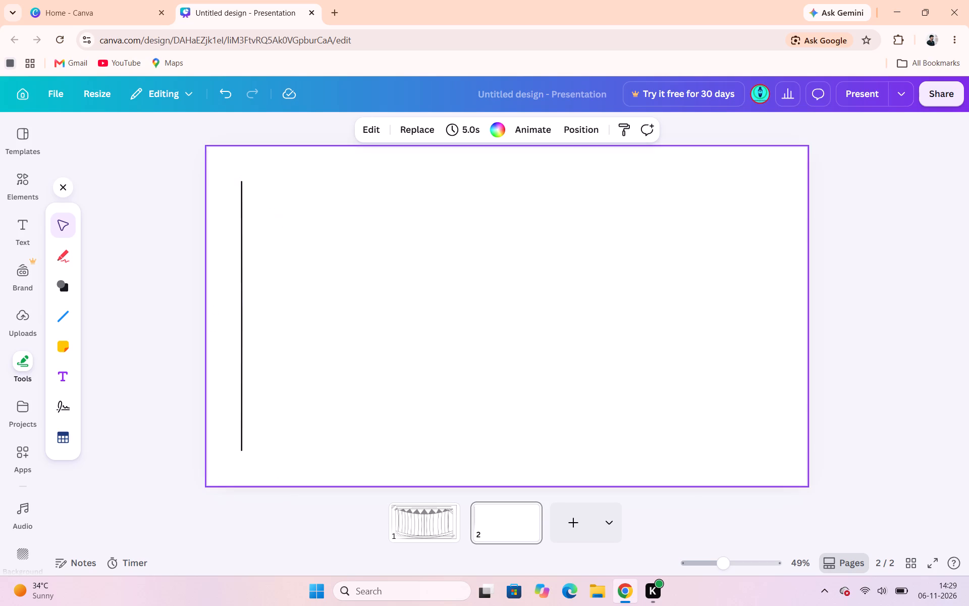
Duplicate the vertical line and place the copy at the page's right margin, level with the original.
{"action": "left_click", "coordinate": [241, 282]}
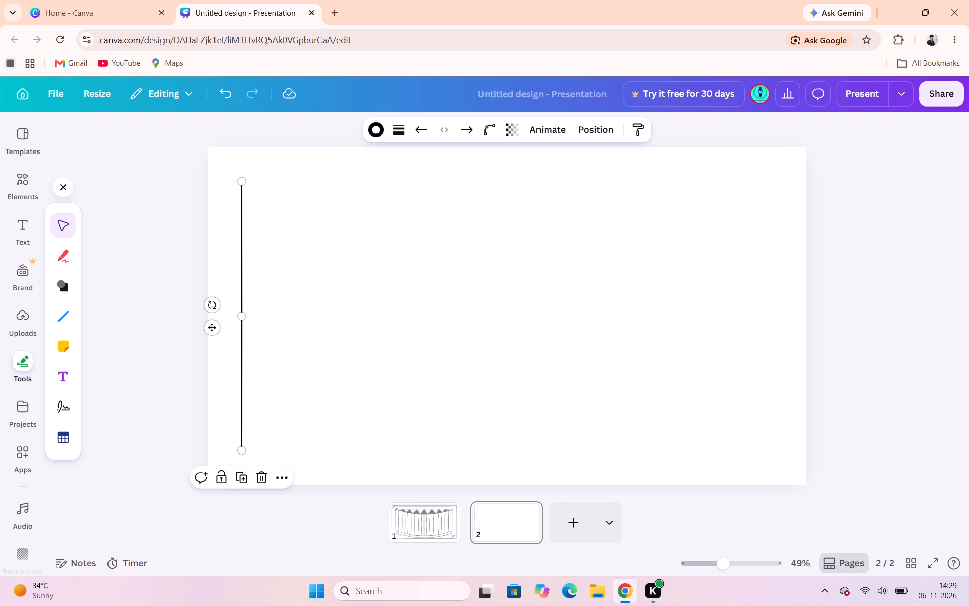
{"action": "left_click", "coordinate": [242, 472]}
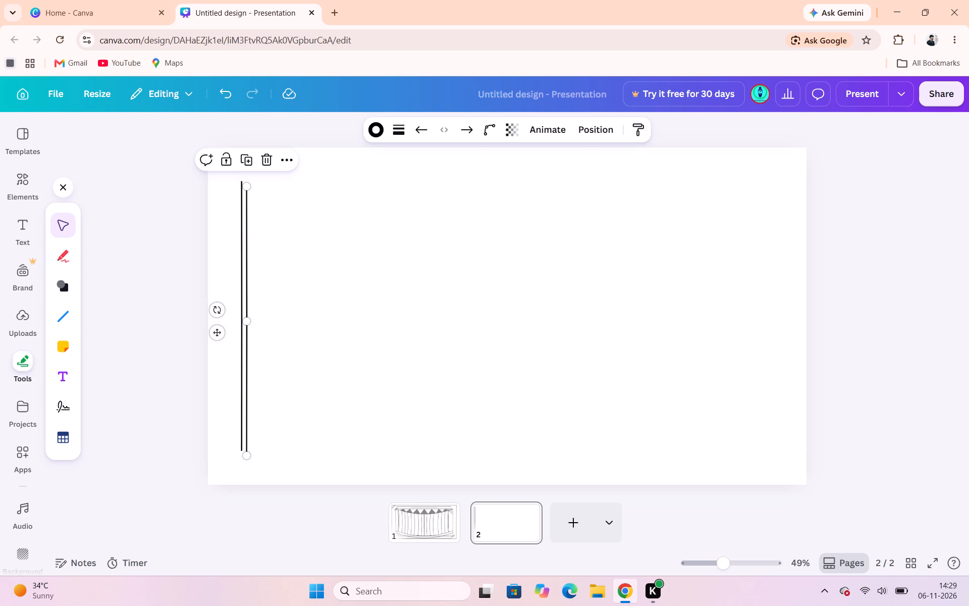
{"action": "left_click_drag", "start_coordinate": [220, 334], "coordinate": [583, 345]}
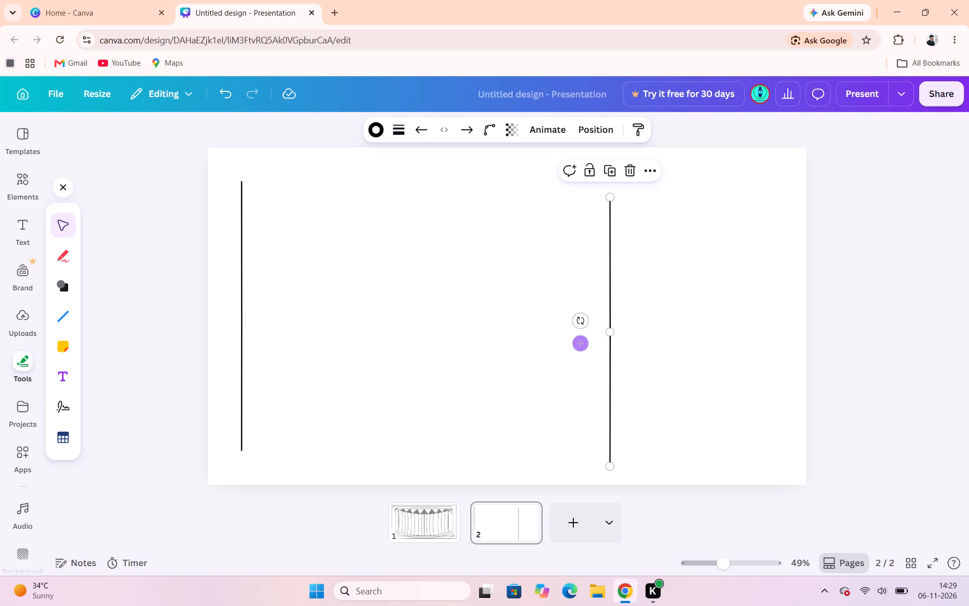
{"action": "left_click_drag", "start_coordinate": [580, 342], "coordinate": [654, 329]}
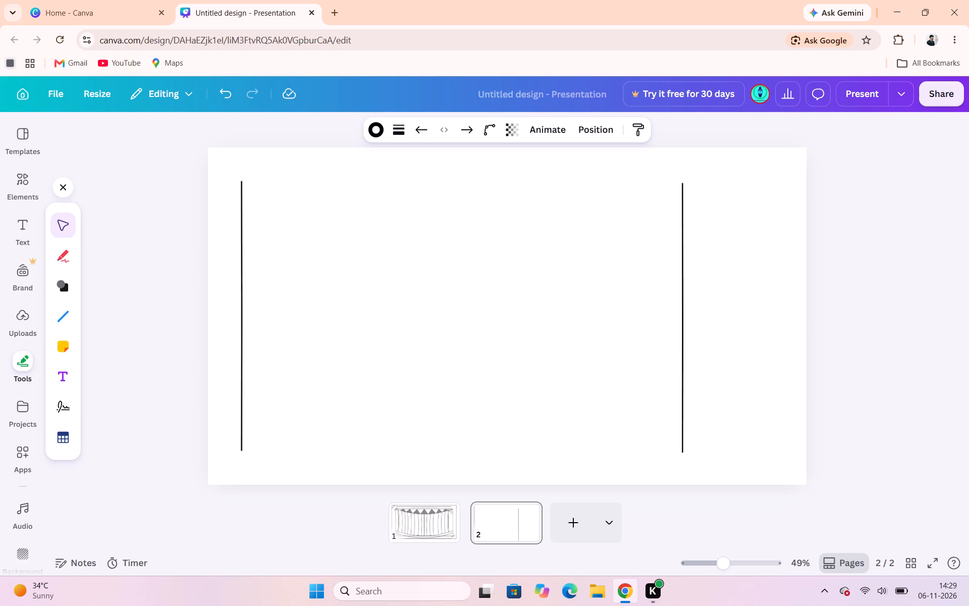
{"action": "left_click_drag", "start_coordinate": [654, 329], "coordinate": [735, 328]}
{"action": "scroll", "coordinate": [719, 332], "scroll_direction": "right", "scroll_amount": 1}
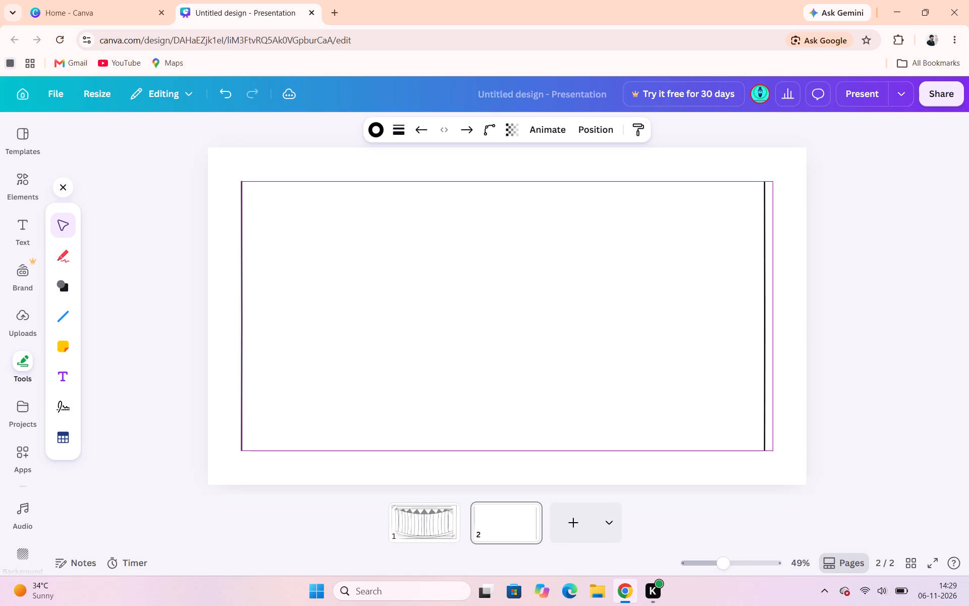
{"action": "left_click_drag", "start_coordinate": [735, 328], "coordinate": [743, 326]}
{"action": "scroll", "coordinate": [735, 328], "scroll_direction": "right", "scroll_amount": 2}
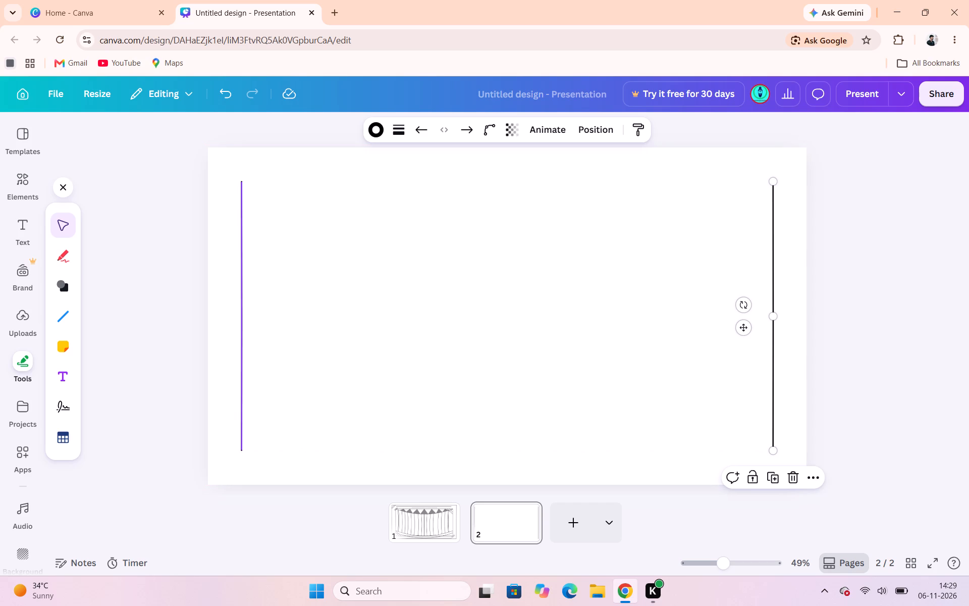
Draw a straight line joining the upper ends of the two vertical lines as the frame's top edge.
{"action": "left_click", "coordinate": [69, 312]}
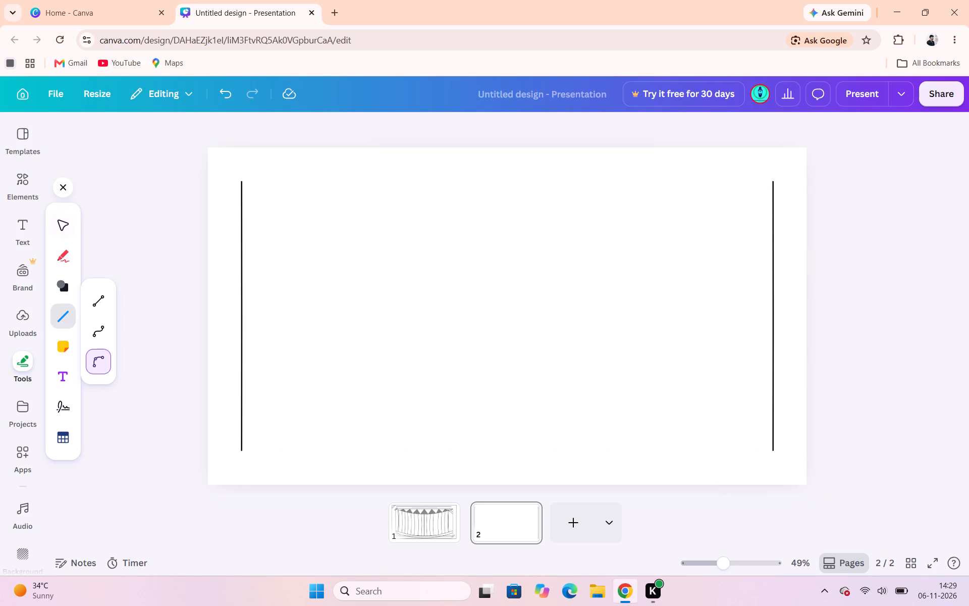
{"action": "left_click", "coordinate": [107, 298]}
{"action": "left_click_drag", "start_coordinate": [241, 183], "coordinate": [719, 151]}
{"action": "scroll", "coordinate": [370, 185], "scroll_direction": "right", "scroll_amount": 4}
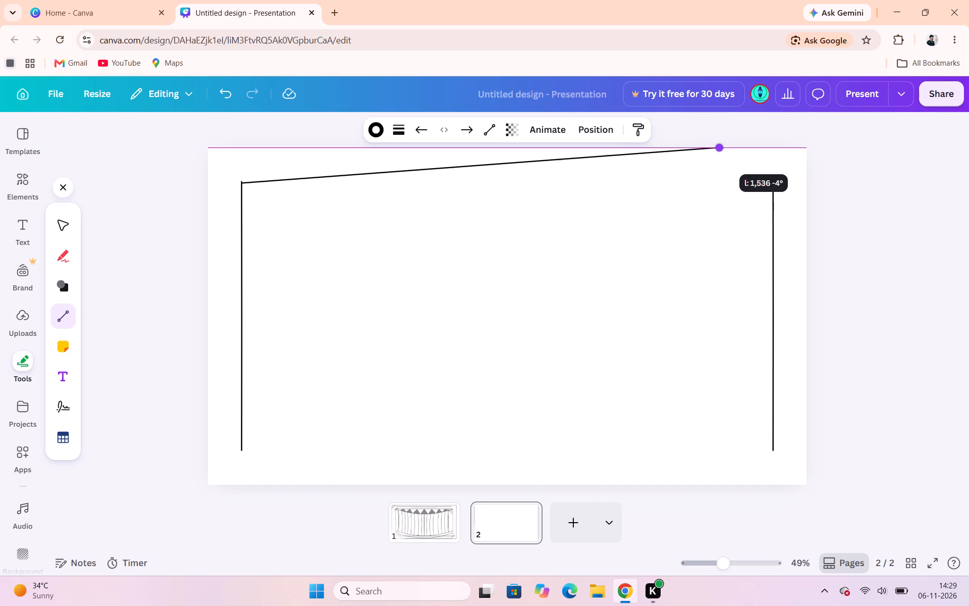
{"action": "left_click_drag", "start_coordinate": [719, 151], "coordinate": [768, 182]}
{"action": "left_click", "coordinate": [649, 304]}
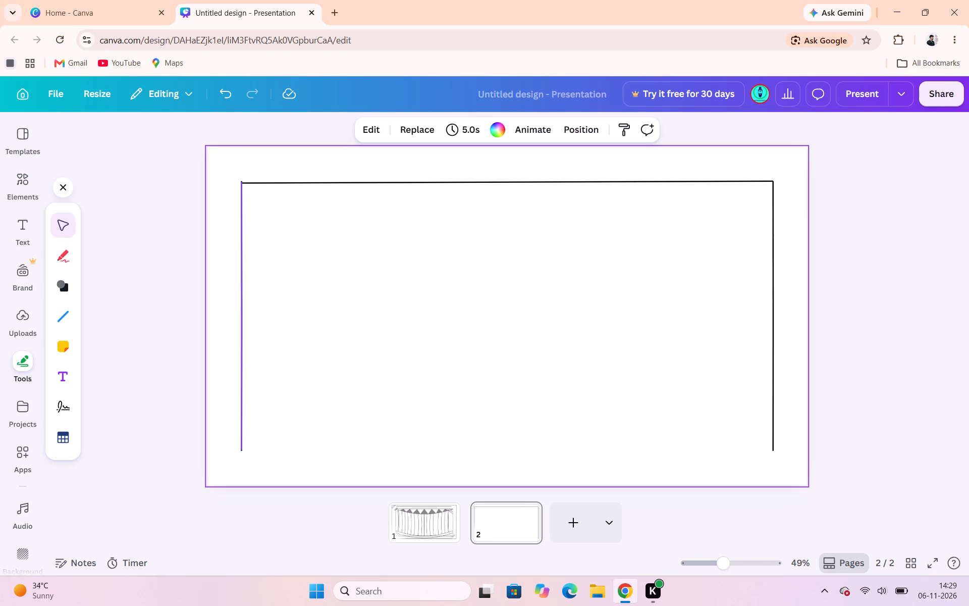
Duplicate the top line and place the copy across the lower ends of the verticals to close the rectangular frame.
{"action": "left_click", "coordinate": [324, 184]}
{"action": "left_click", "coordinate": [324, 184]}
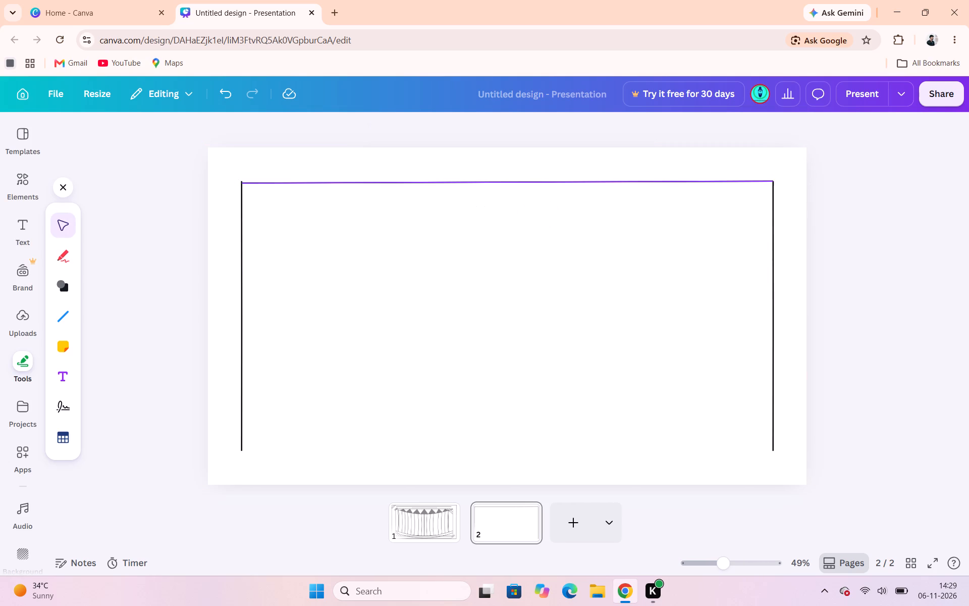
{"action": "left_click", "coordinate": [450, 177]}
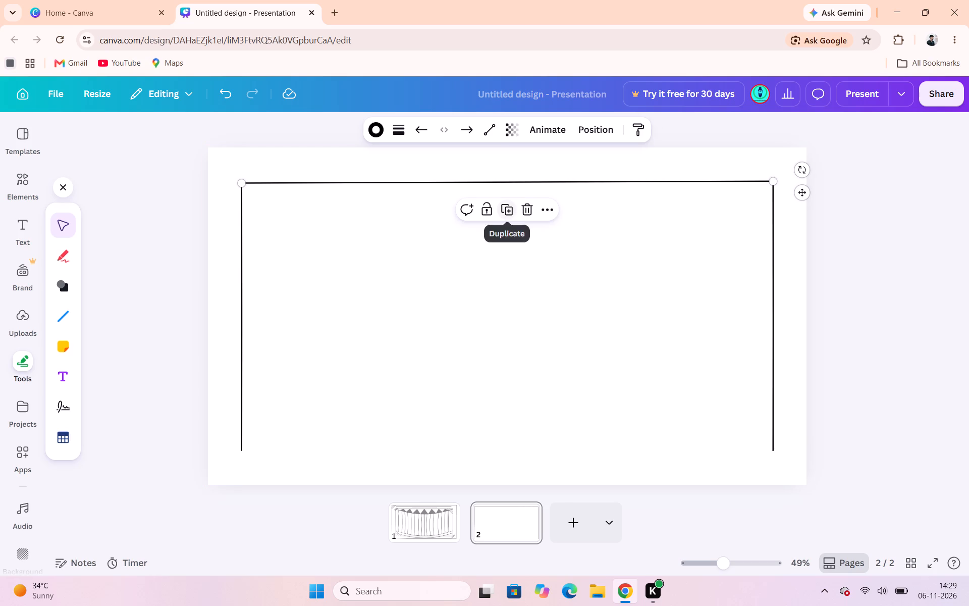
{"action": "left_click", "coordinate": [507, 206]}
{"action": "left_click_drag", "start_coordinate": [526, 220], "coordinate": [514, 471]}
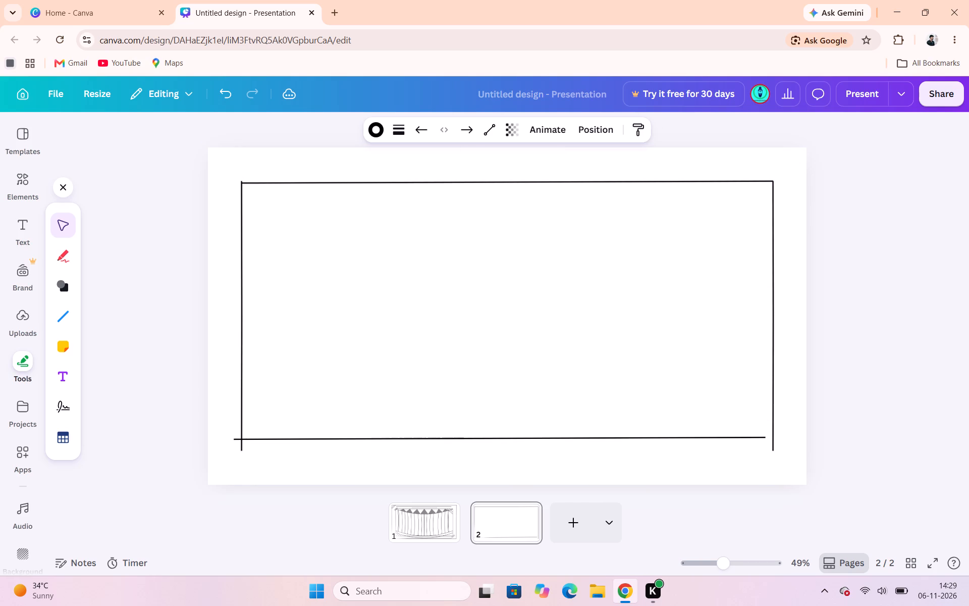
{"action": "left_click_drag", "start_coordinate": [514, 471], "coordinate": [518, 479]}
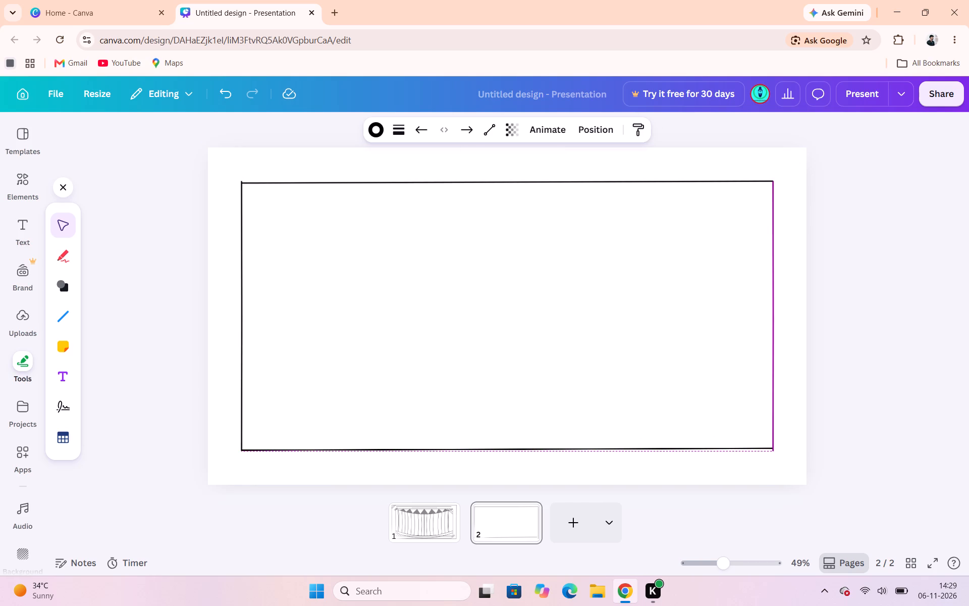
{"action": "left_click_drag", "start_coordinate": [518, 479], "coordinate": [524, 479]}
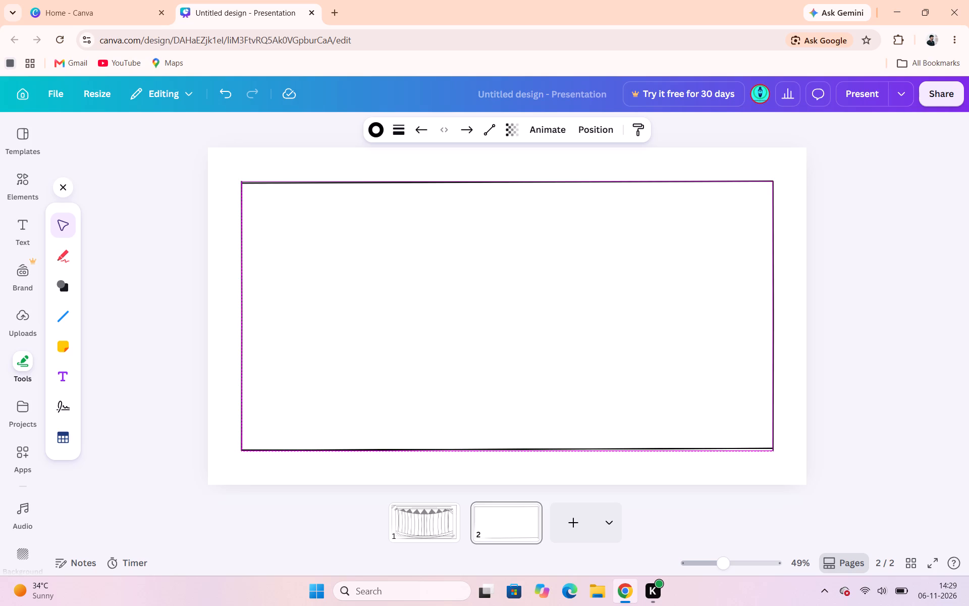
{"action": "left_click_drag", "start_coordinate": [524, 479], "coordinate": [523, 479]}
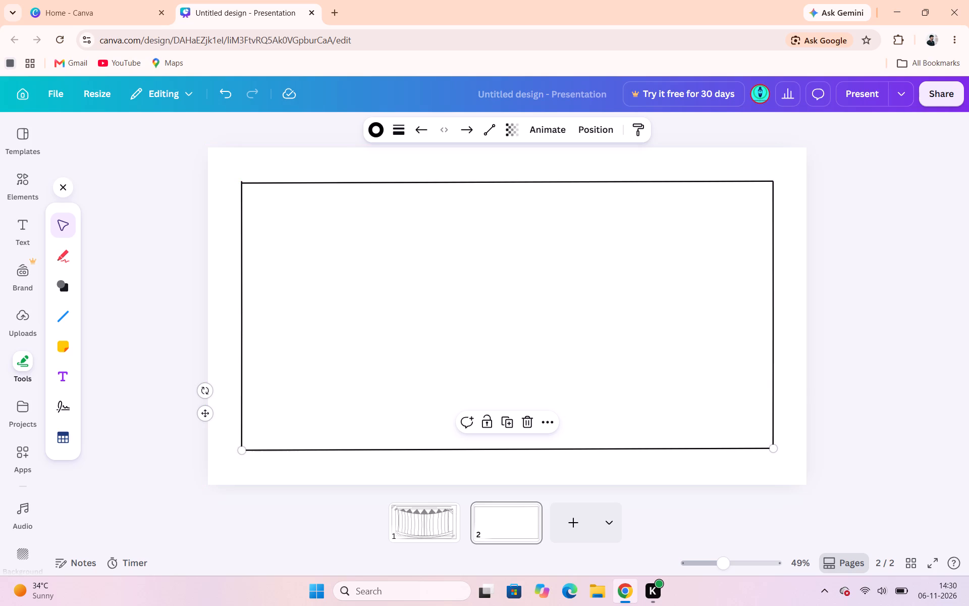
{"action": "left_click", "coordinate": [710, 541]}
{"action": "left_click", "coordinate": [717, 503]}
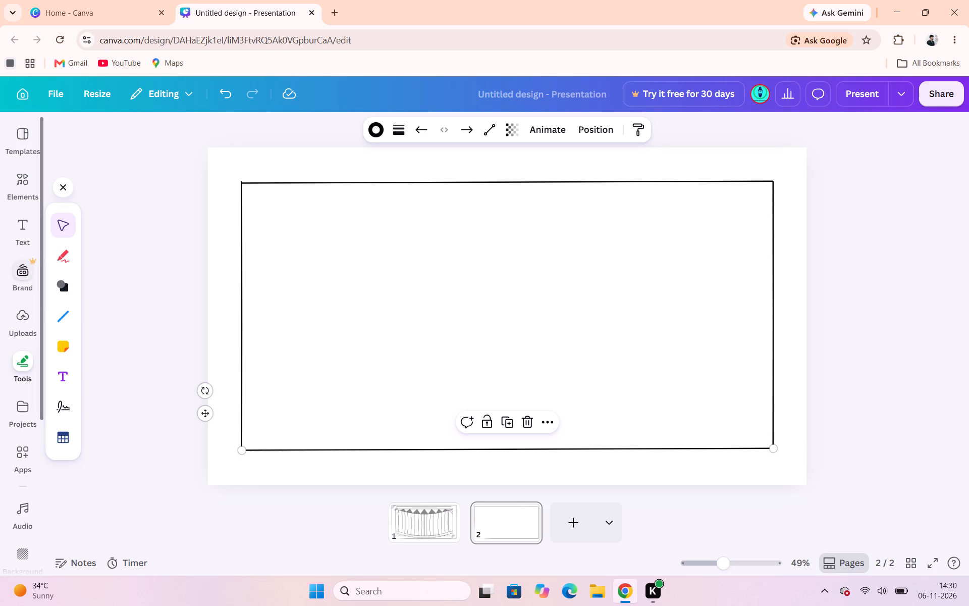
Draw a short straight diagonal across the frame's top-left corner, from the top edge to the left edge.
{"action": "left_click", "coordinate": [68, 307]}
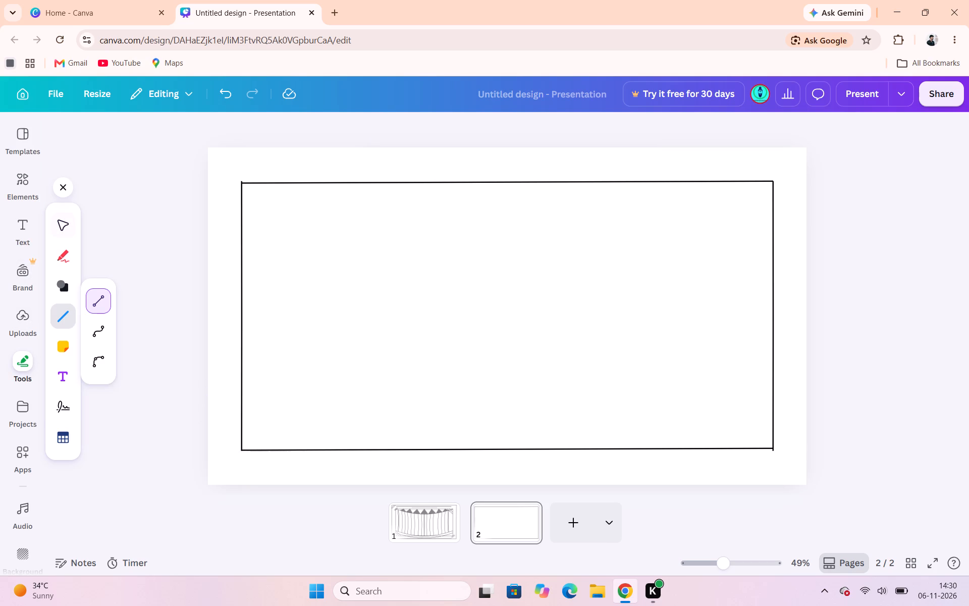
{"action": "left_click_drag", "start_coordinate": [290, 183], "coordinate": [244, 231]}
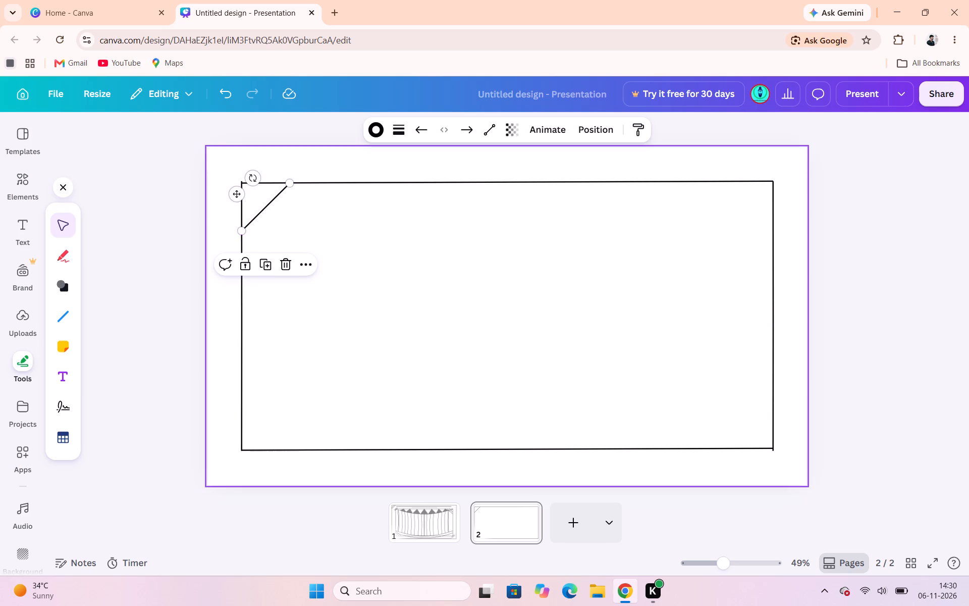
Draw a second, longer straight diagonal across the frame's top-left corner, parallel to the first and just inside it.
{"action": "left_click", "coordinate": [62, 323]}
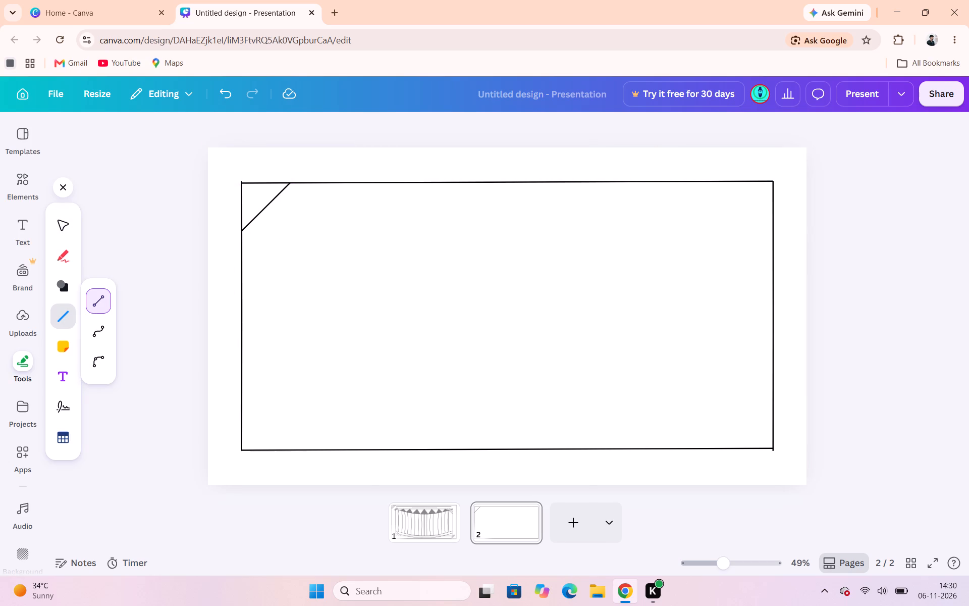
{"action": "left_click_drag", "start_coordinate": [320, 184], "coordinate": [247, 254]}
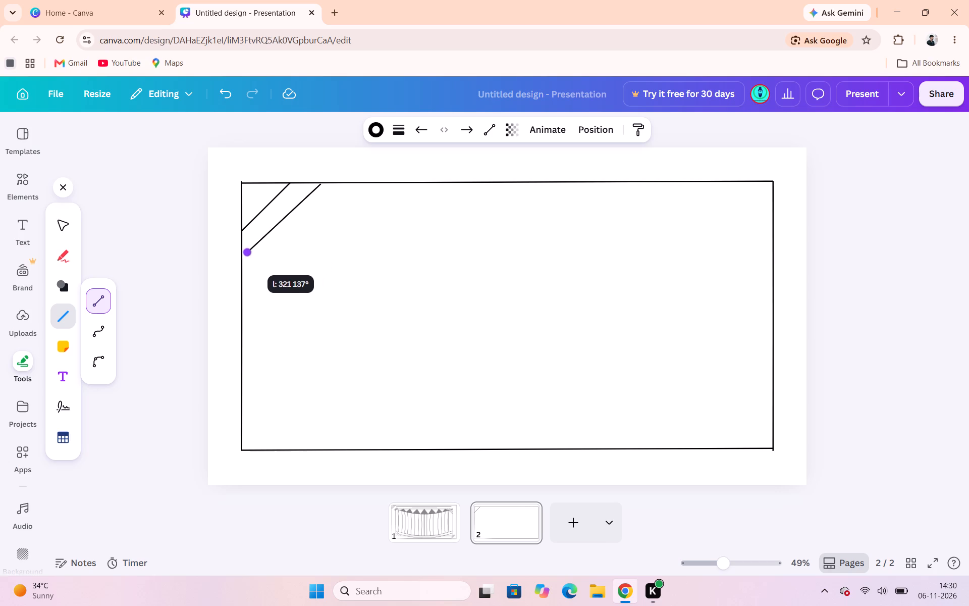
{"action": "left_click_drag", "start_coordinate": [247, 254], "coordinate": [243, 262]}
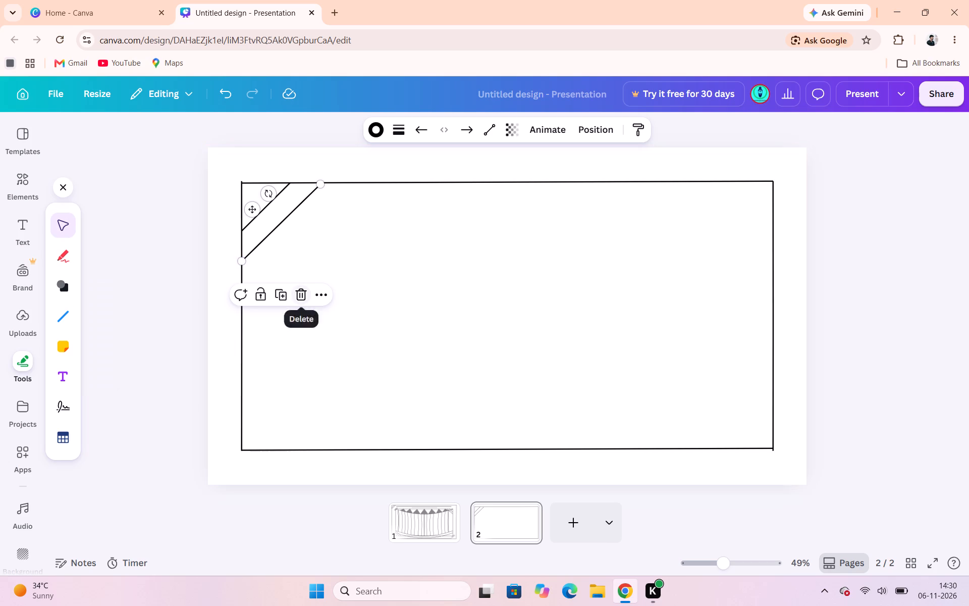
Duplicate the longer corner diagonal and place the copy across the frame's bottom-right corner, between the right and bottom edges.
{"action": "left_click", "coordinate": [282, 290]}
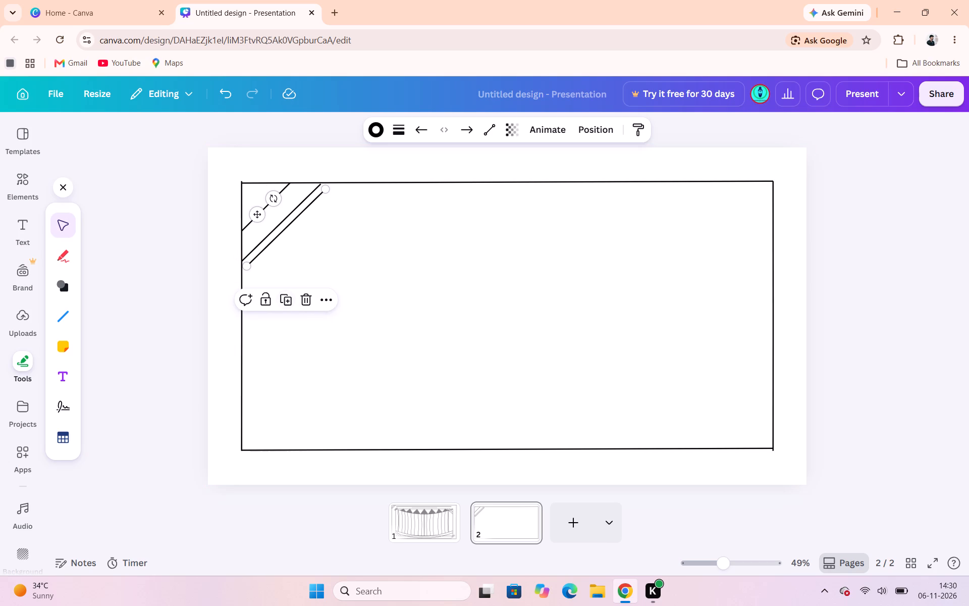
{"action": "left_click_drag", "start_coordinate": [253, 216], "coordinate": [681, 391]}
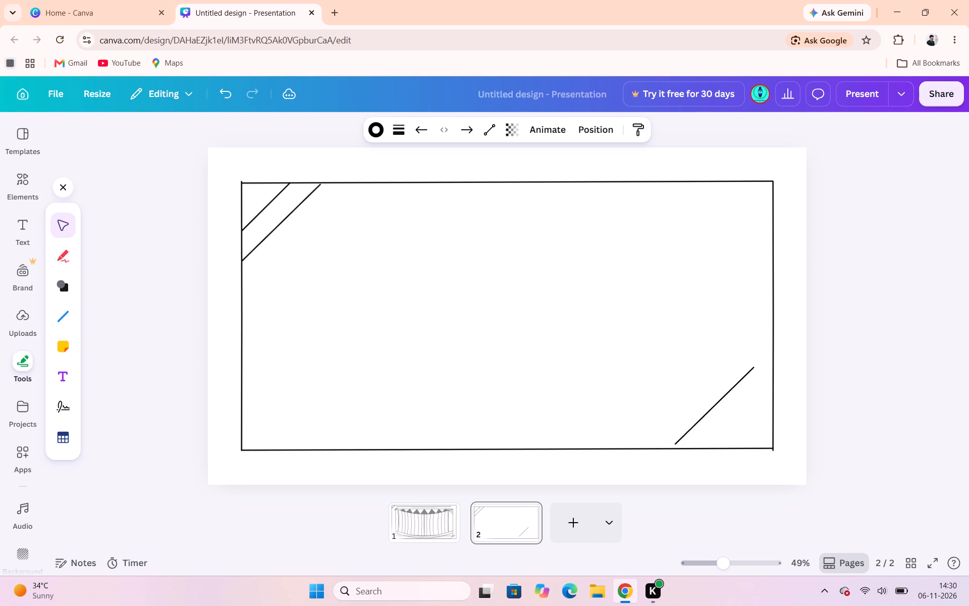
{"action": "left_click_drag", "start_coordinate": [681, 391], "coordinate": [697, 395]}
{"action": "left_click", "coordinate": [564, 330]}
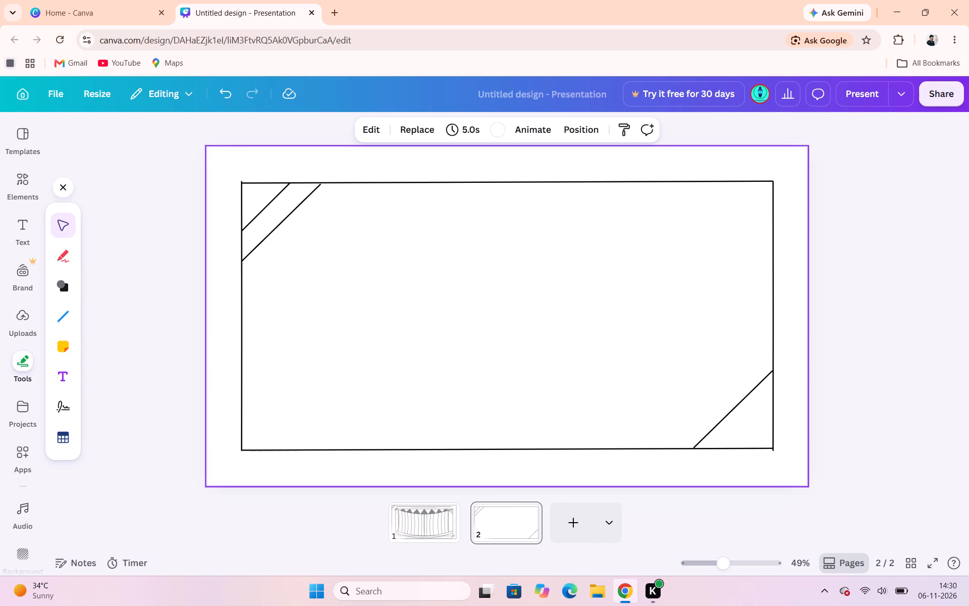
Duplicate the short top-left diagonal and fit the copy into the bottom-right corner, between the longer diagonal and the corner point.
{"action": "left_click", "coordinate": [262, 206]}
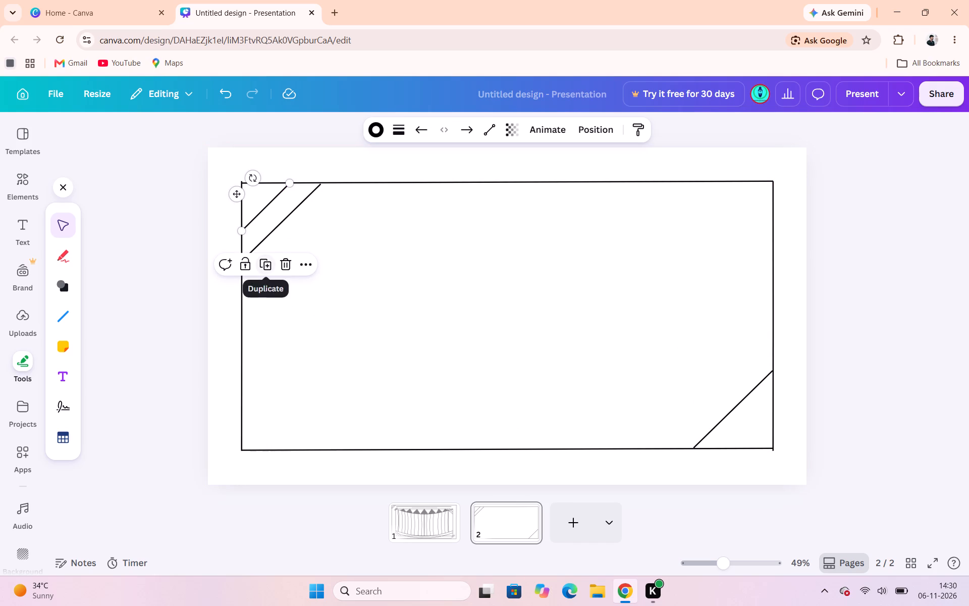
{"action": "left_click", "coordinate": [262, 260]}
{"action": "left_click_drag", "start_coordinate": [238, 198], "coordinate": [632, 368]}
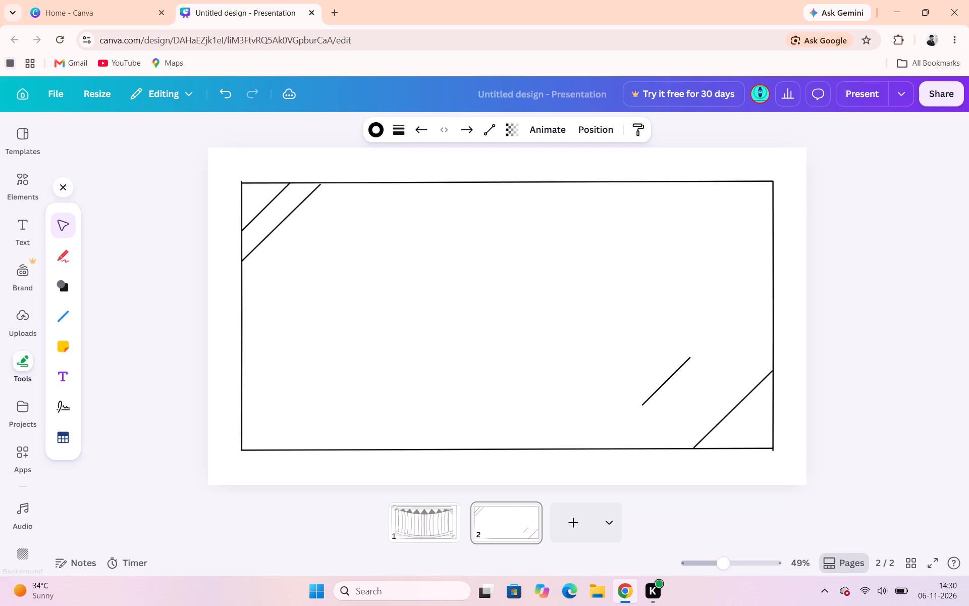
{"action": "left_click_drag", "start_coordinate": [632, 368], "coordinate": [706, 440]}
{"action": "left_click_drag", "start_coordinate": [706, 440], "coordinate": [717, 414]}
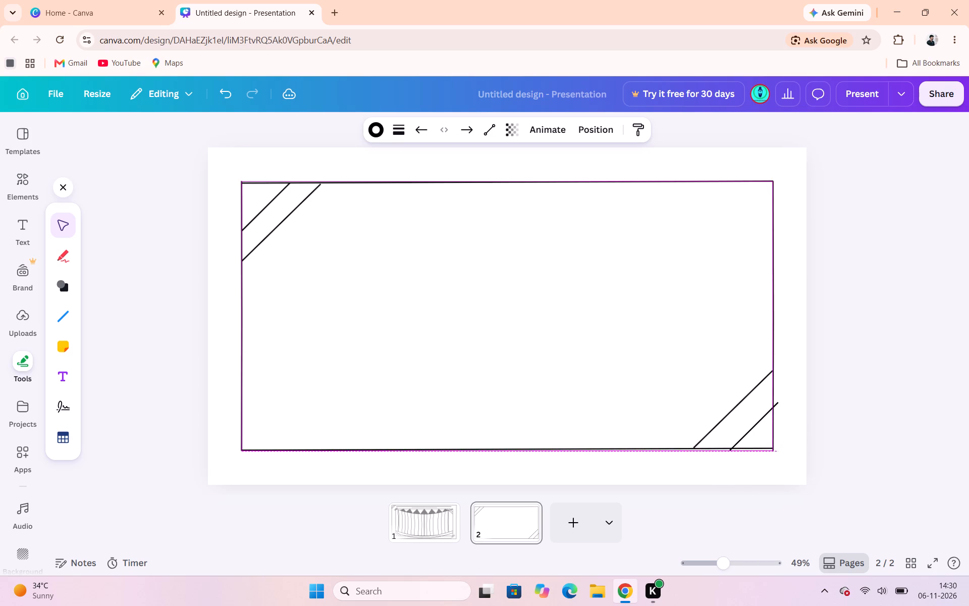
{"action": "left_click_drag", "start_coordinate": [717, 414], "coordinate": [717, 413]}
{"action": "left_click", "coordinate": [648, 360]}
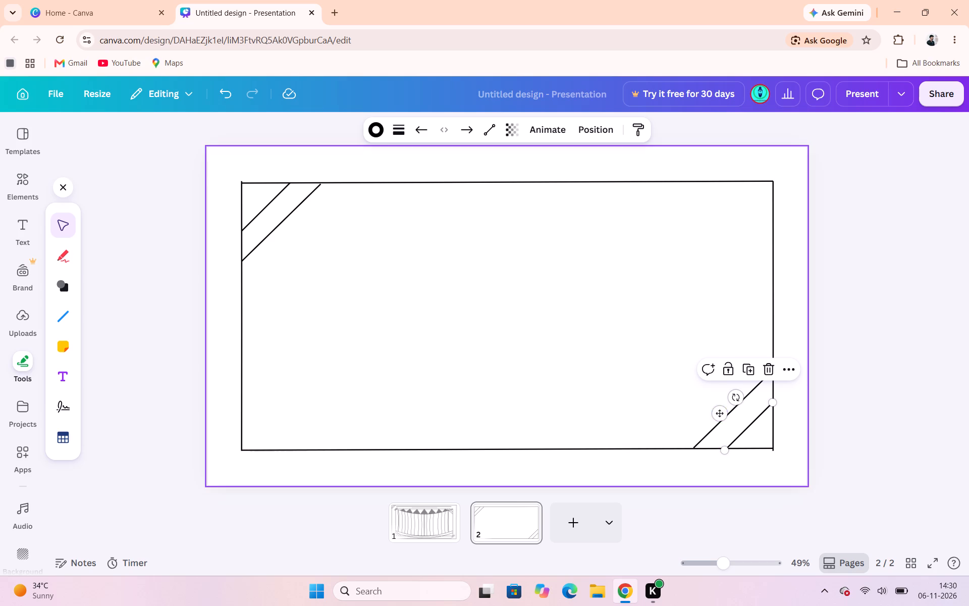
{"action": "left_click", "coordinate": [760, 422]}
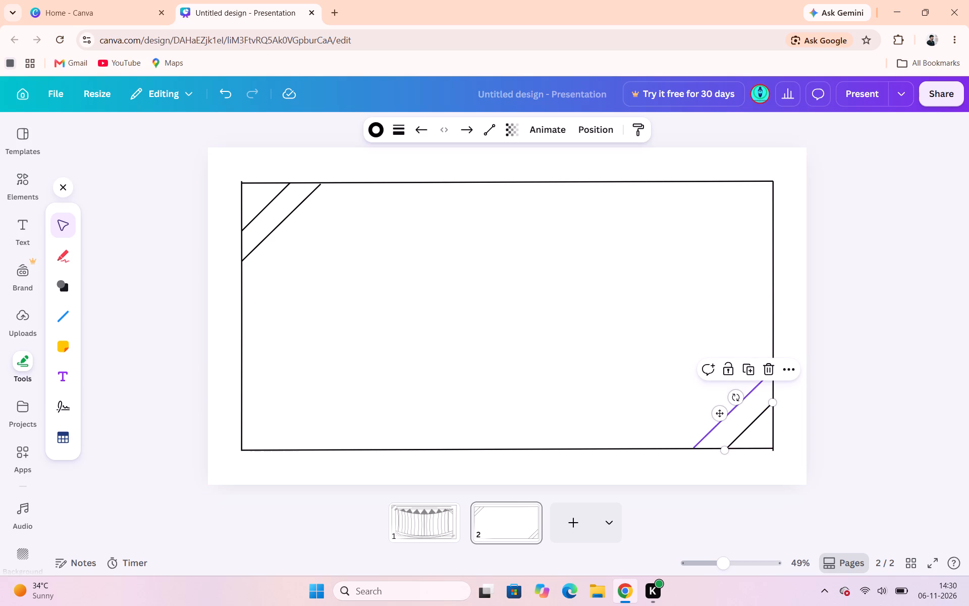
{"action": "left_click", "coordinate": [716, 408]}
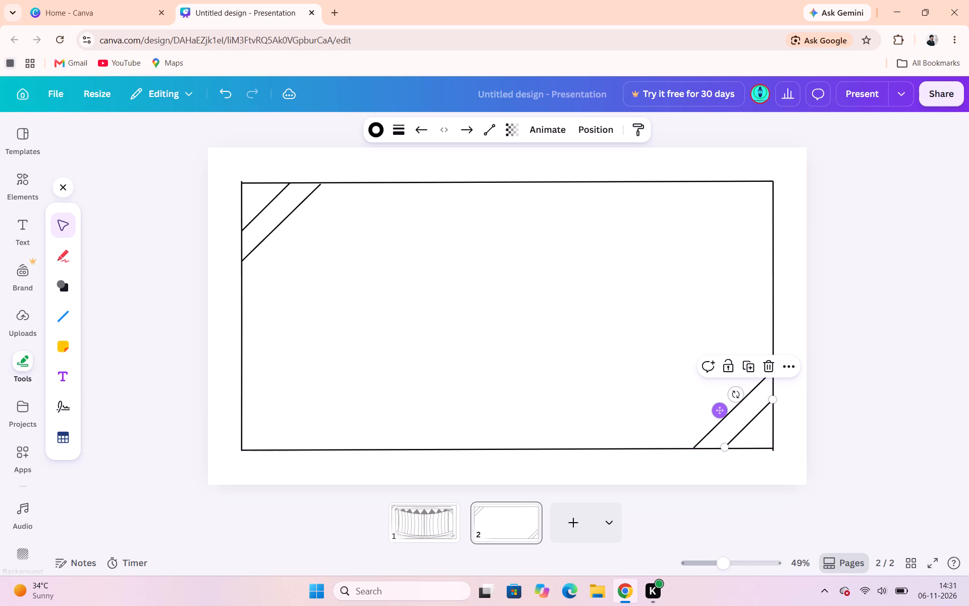
{"action": "left_click", "coordinate": [668, 353]}
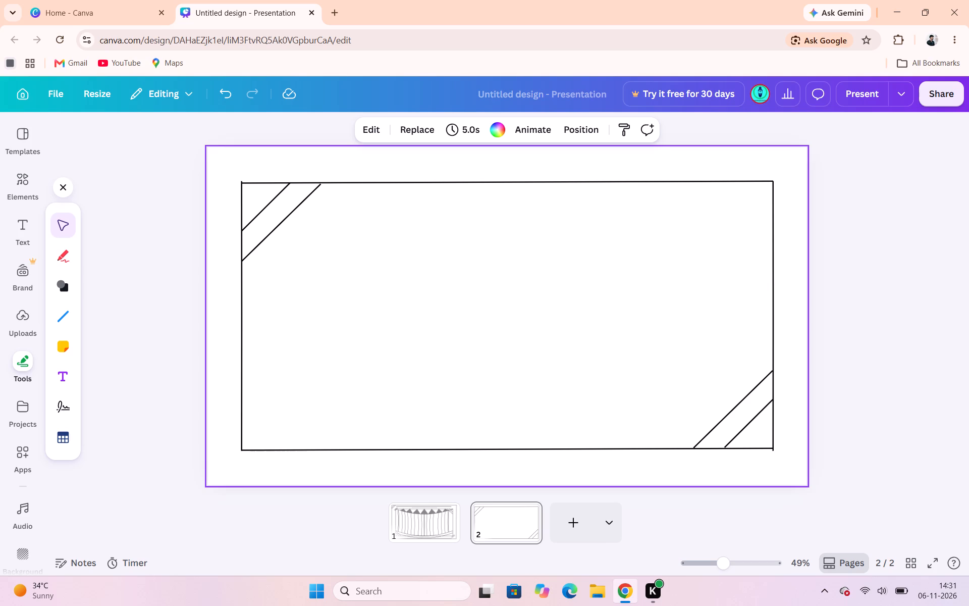
Draw a third straight diagonal about 520 long across the top-left corner, parallel to the other two and ending on the left edge.
{"action": "left_click", "coordinate": [294, 208]}
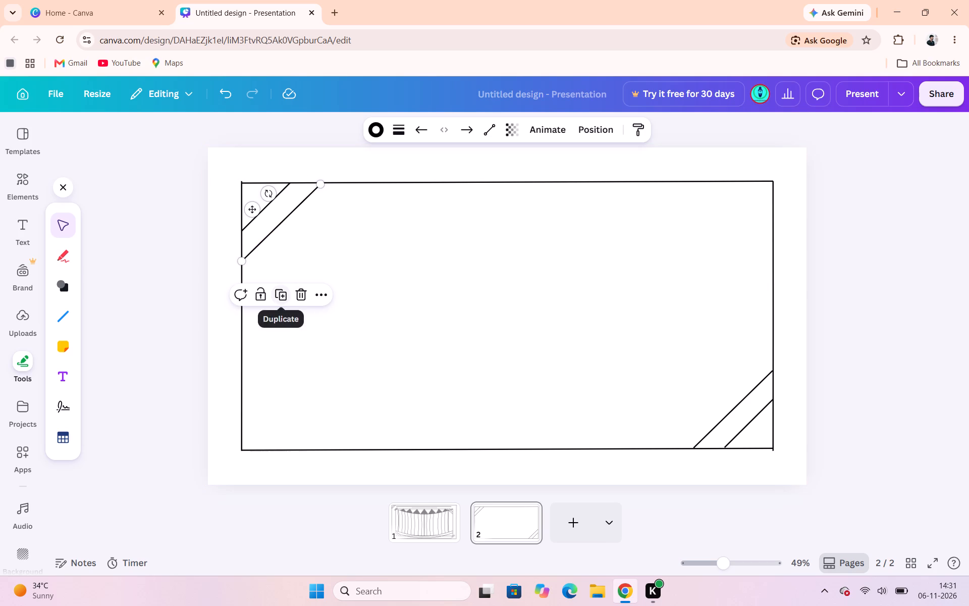
{"action": "left_click", "coordinate": [66, 309]}
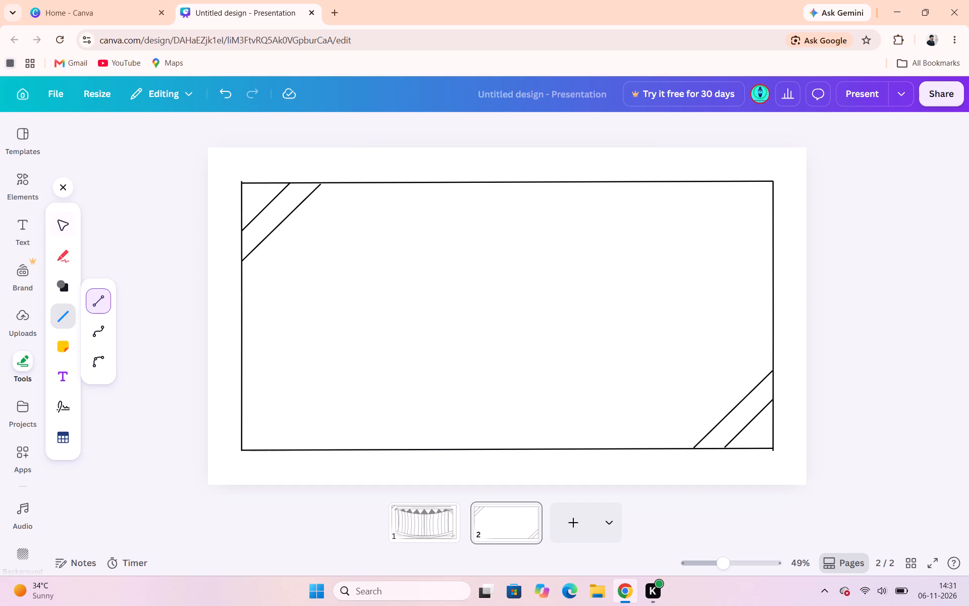
{"action": "left_click_drag", "start_coordinate": [354, 187], "coordinate": [237, 307]}
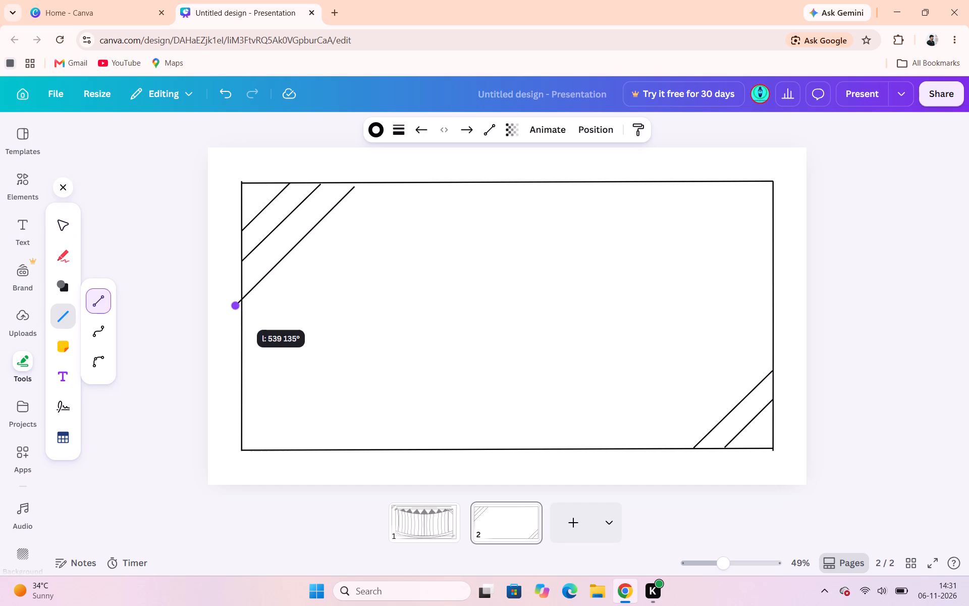
{"action": "left_click_drag", "start_coordinate": [237, 307], "coordinate": [244, 301]}
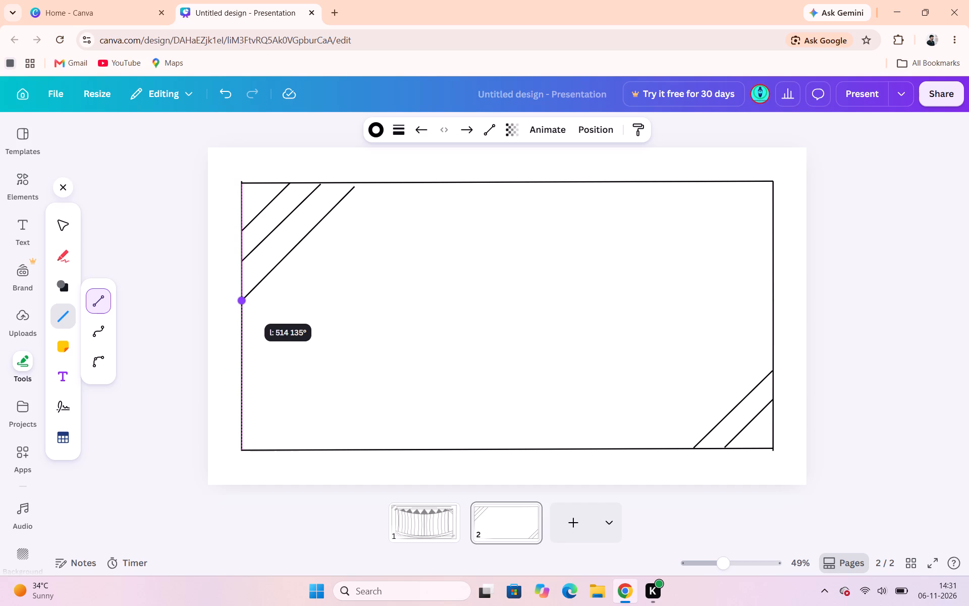
{"action": "left_click_drag", "start_coordinate": [244, 301], "coordinate": [241, 305]}
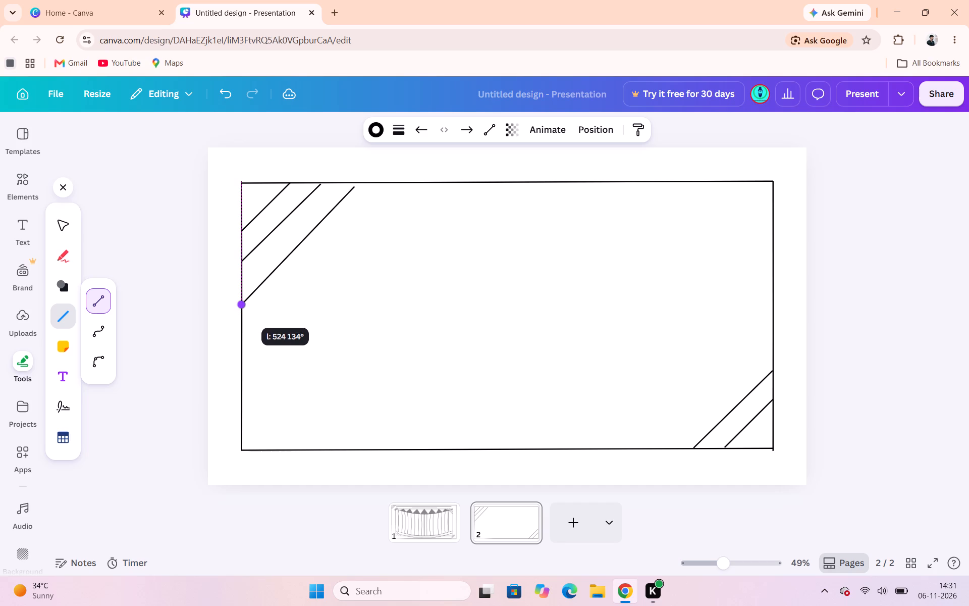
{"action": "left_click_drag", "start_coordinate": [241, 305], "coordinate": [239, 305]}
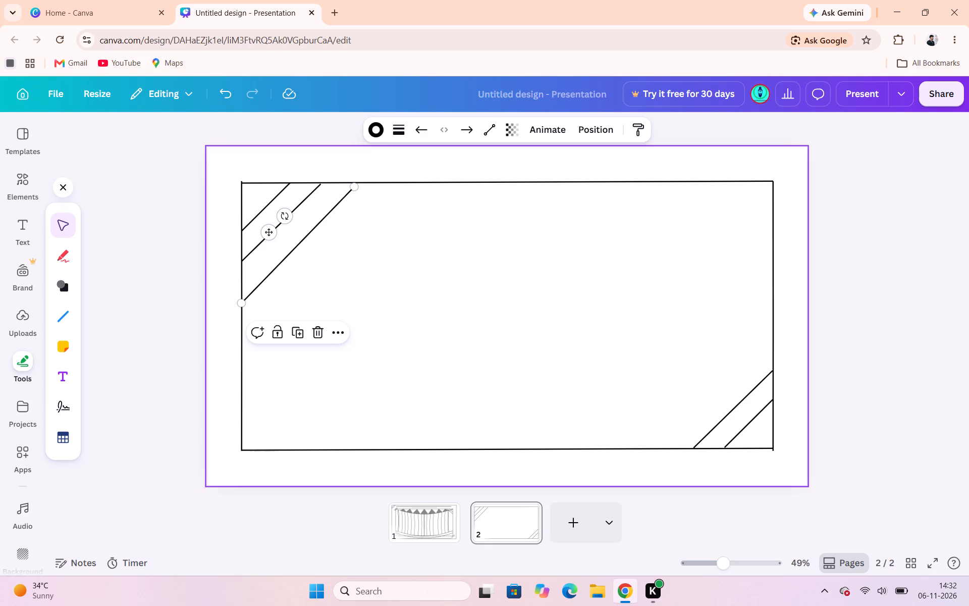
Adjust the third top-left diagonal's position and upper end so it meets the frame's top and left edges.
{"action": "left_click", "coordinate": [268, 233]}
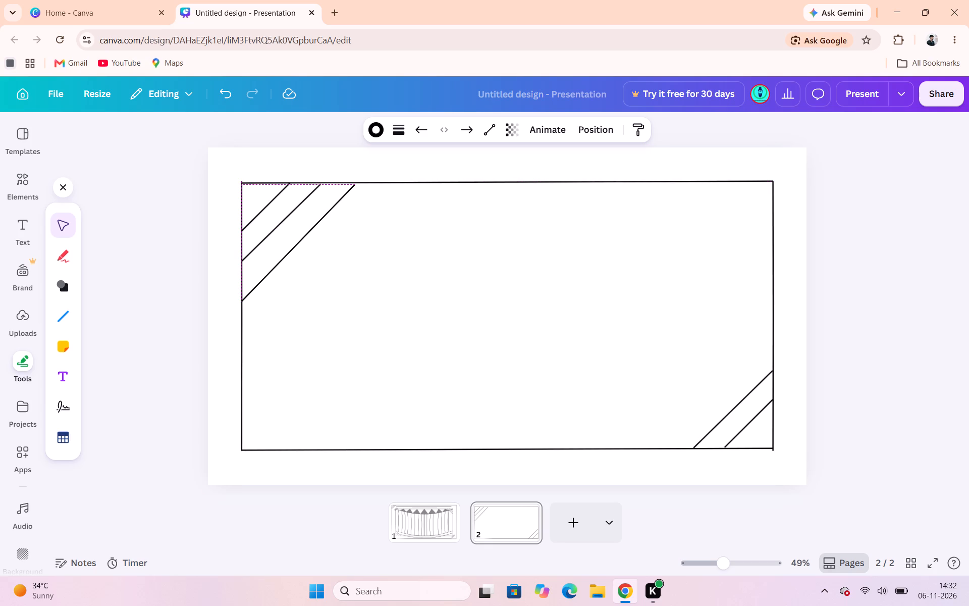
{"action": "left_click", "coordinate": [403, 271]}
{"action": "left_click", "coordinate": [347, 192]}
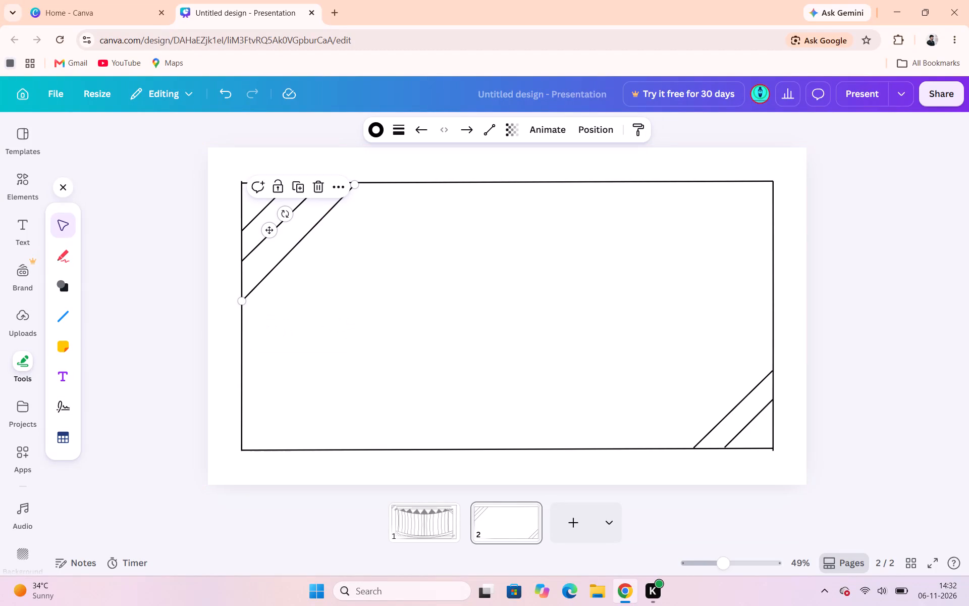
{"action": "left_click", "coordinate": [353, 183]}
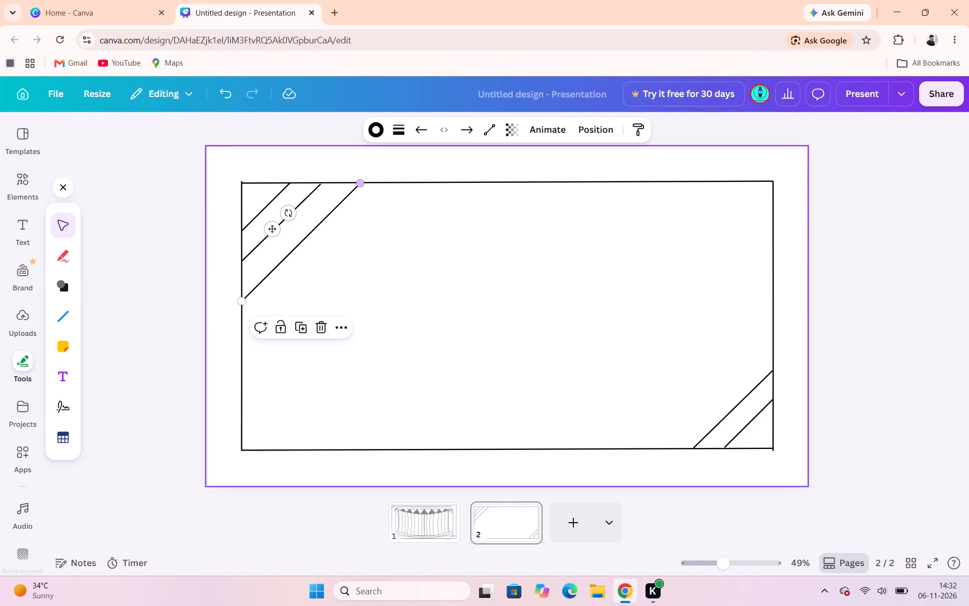
{"action": "left_click", "coordinate": [449, 134]}
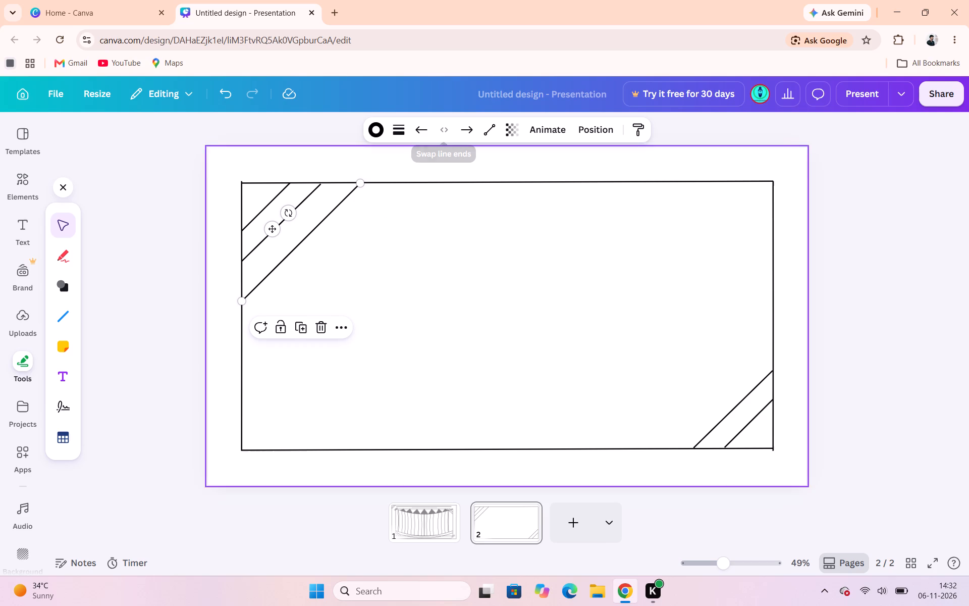
{"action": "left_click", "coordinate": [168, 313]}
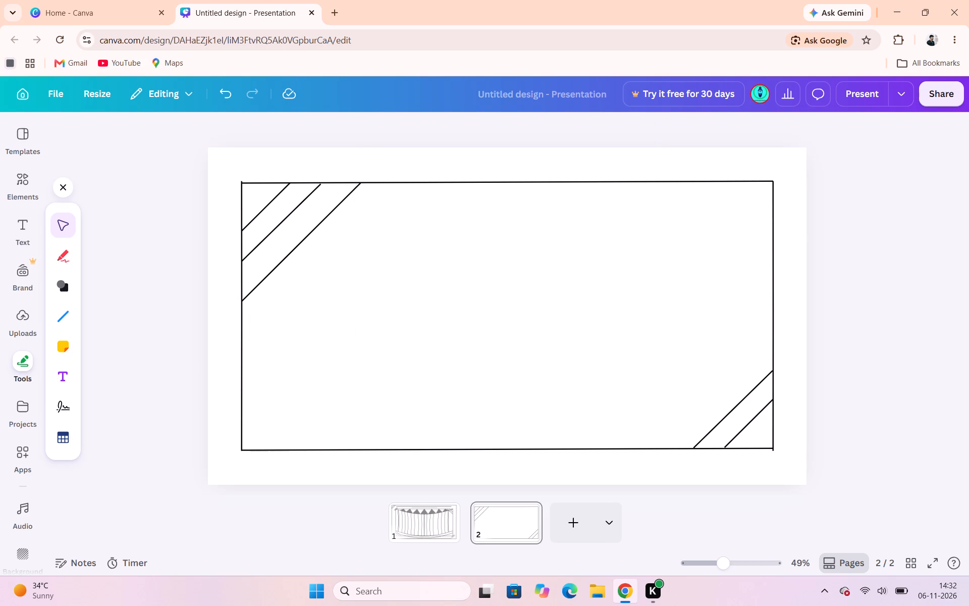
Select the third, longest diagonal in the frame's top-left corner.
{"action": "left_click", "coordinate": [304, 230]}
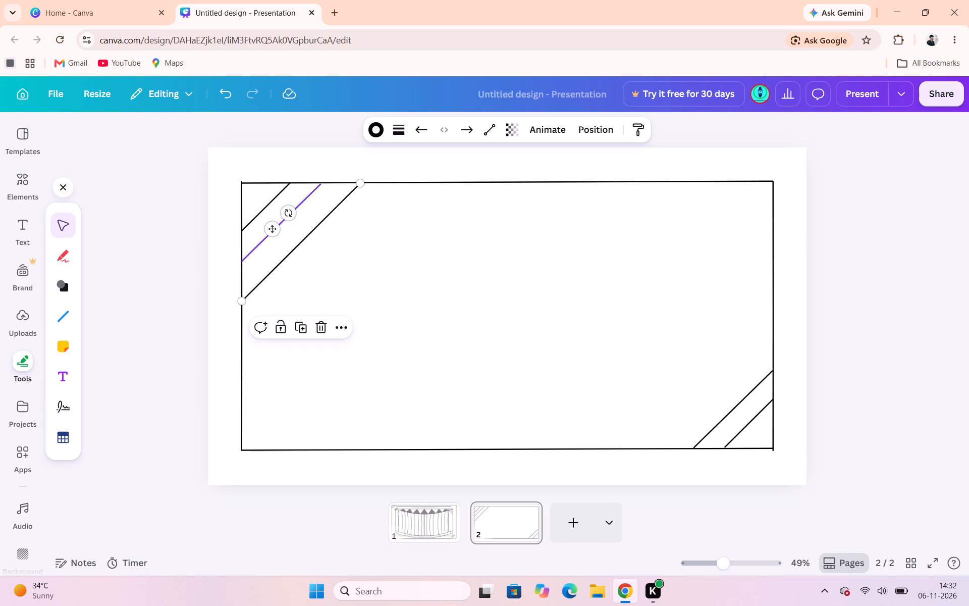
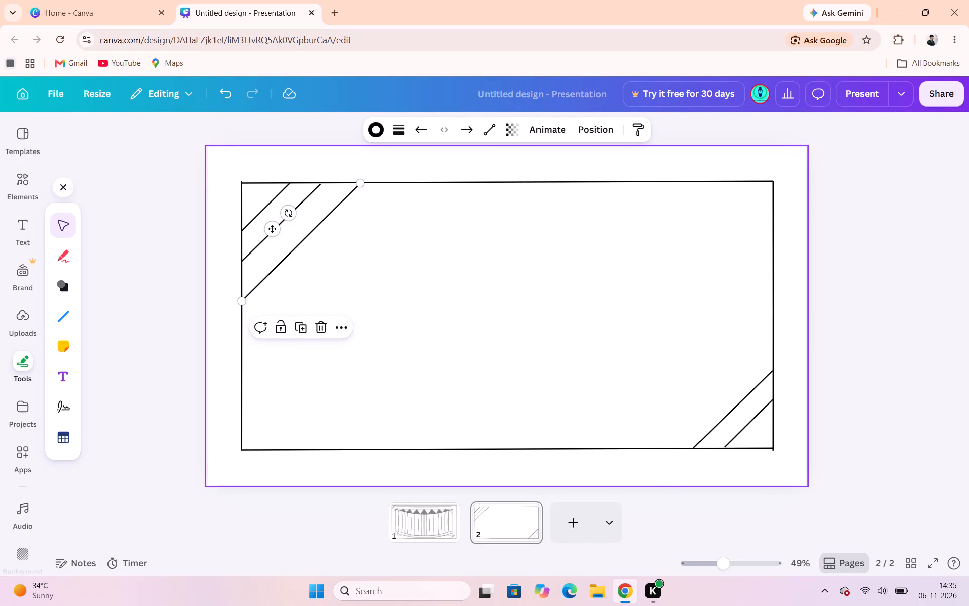
Deselect the longest diagonal in the frame's top-left corner.
{"action": "left_click", "coordinate": [135, 357]}
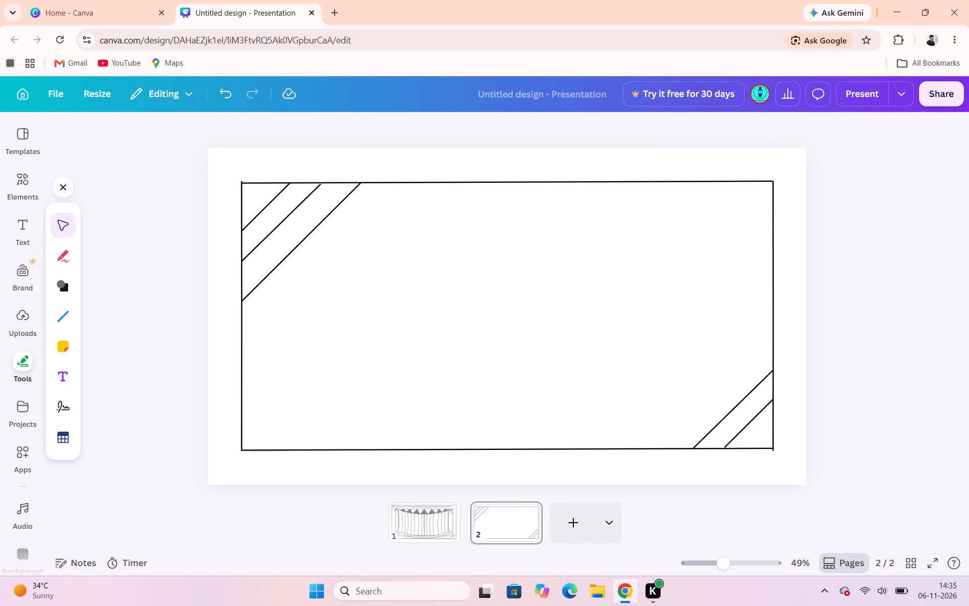
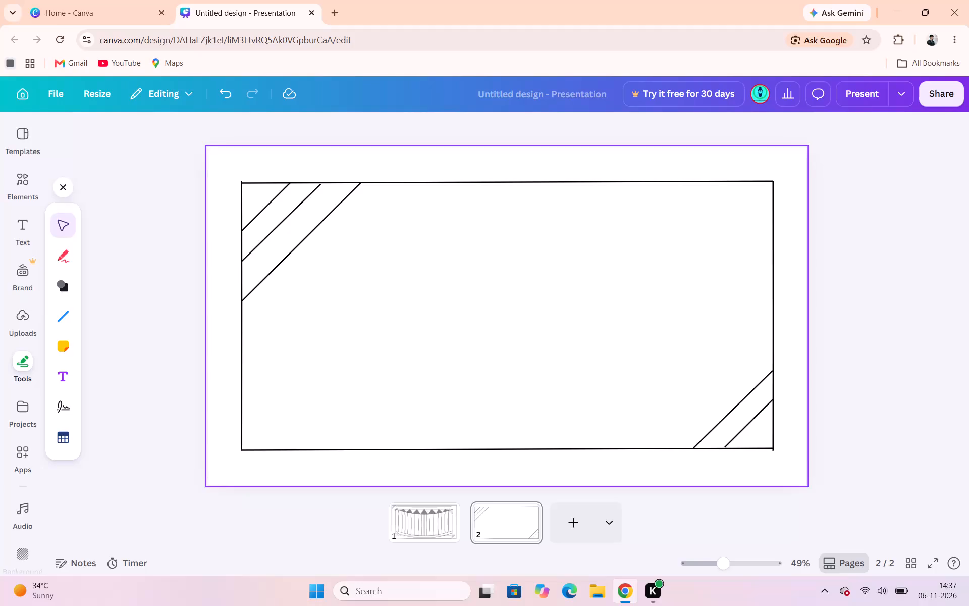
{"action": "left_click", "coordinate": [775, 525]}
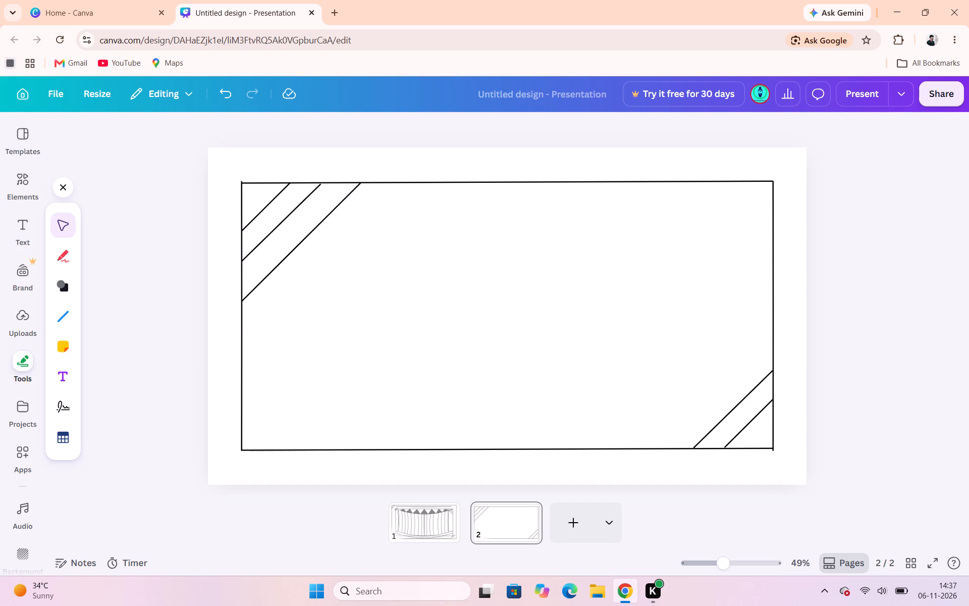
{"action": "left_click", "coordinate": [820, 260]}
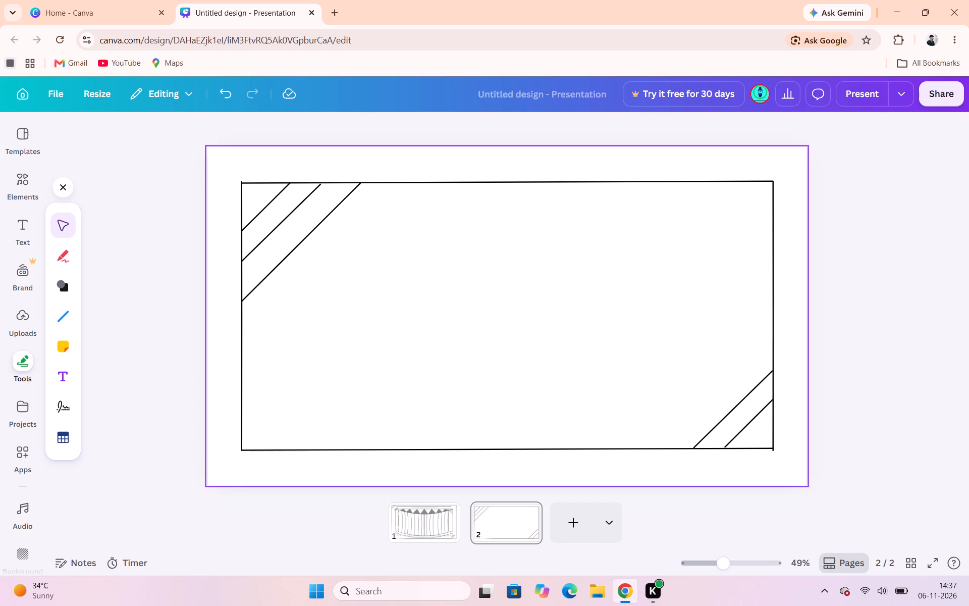
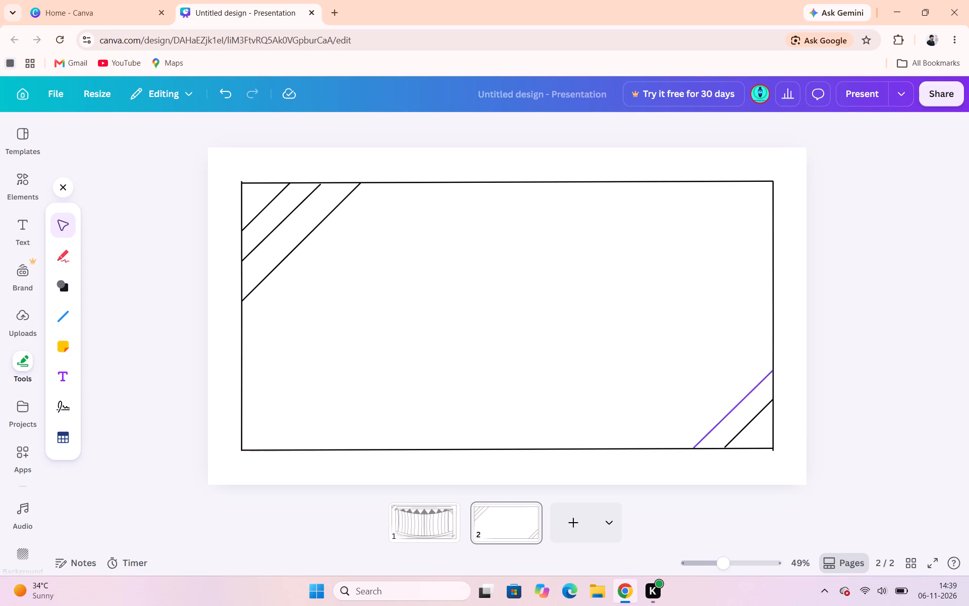
Duplicate the longest diagonal of the frame's upper-left corner and place the copy as the third, outermost parallel diagonal in the lower-right corner.
{"action": "left_click", "coordinate": [845, 367]}
{"action": "left_click", "coordinate": [307, 242]}
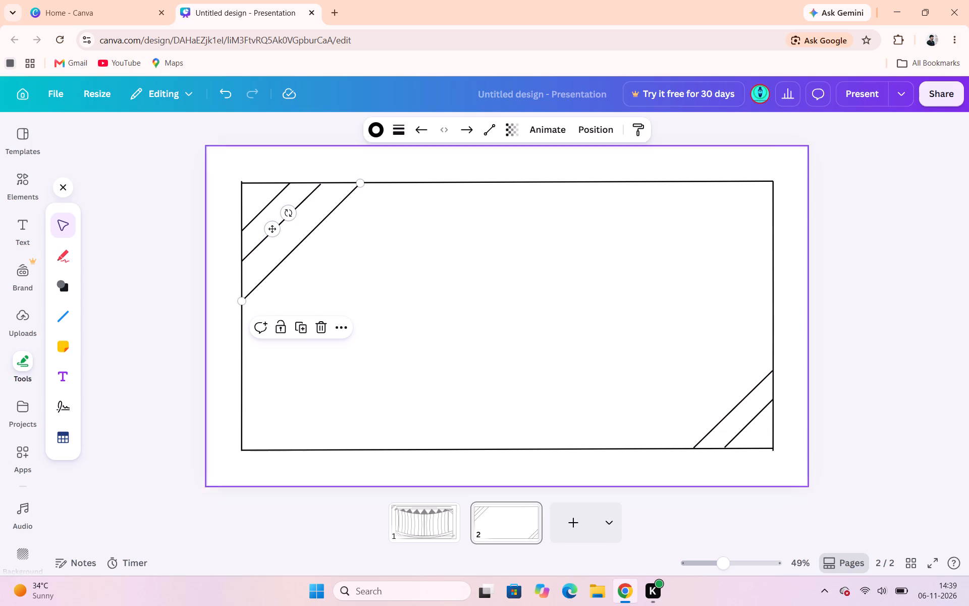
{"action": "left_click", "coordinate": [297, 337]}
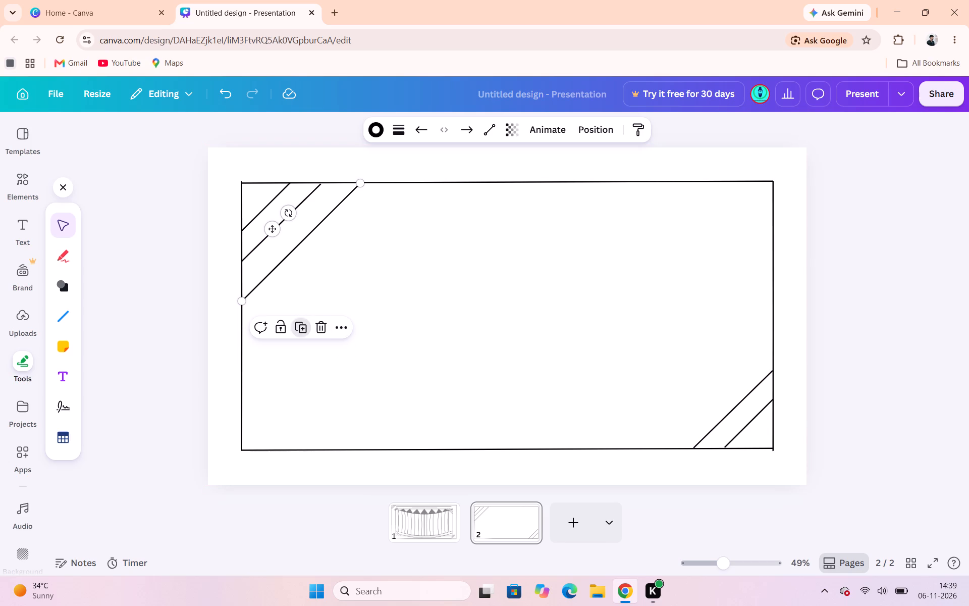
{"action": "left_click_drag", "start_coordinate": [304, 249], "coordinate": [697, 379]}
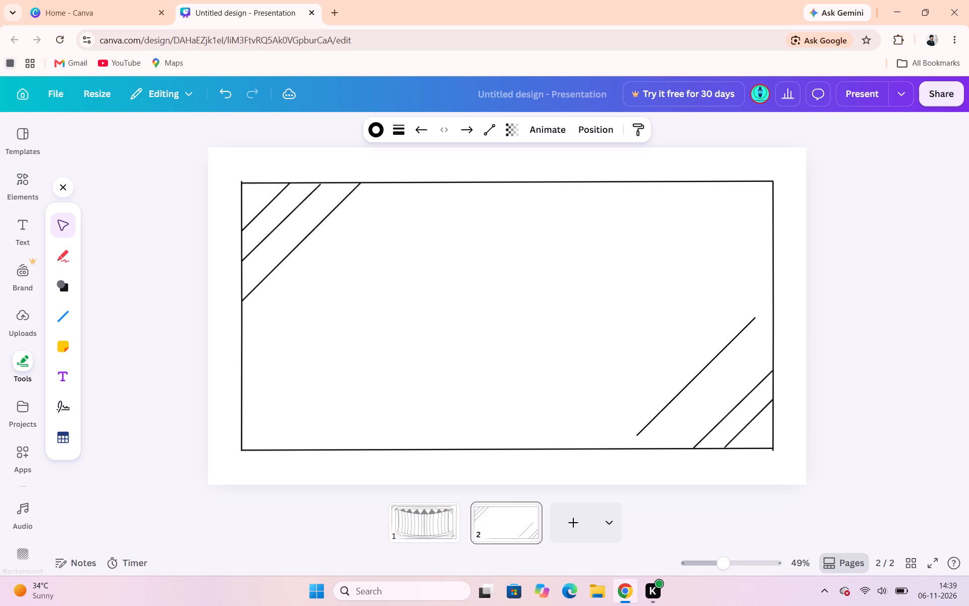
{"action": "left_click_drag", "start_coordinate": [697, 379], "coordinate": [717, 391]}
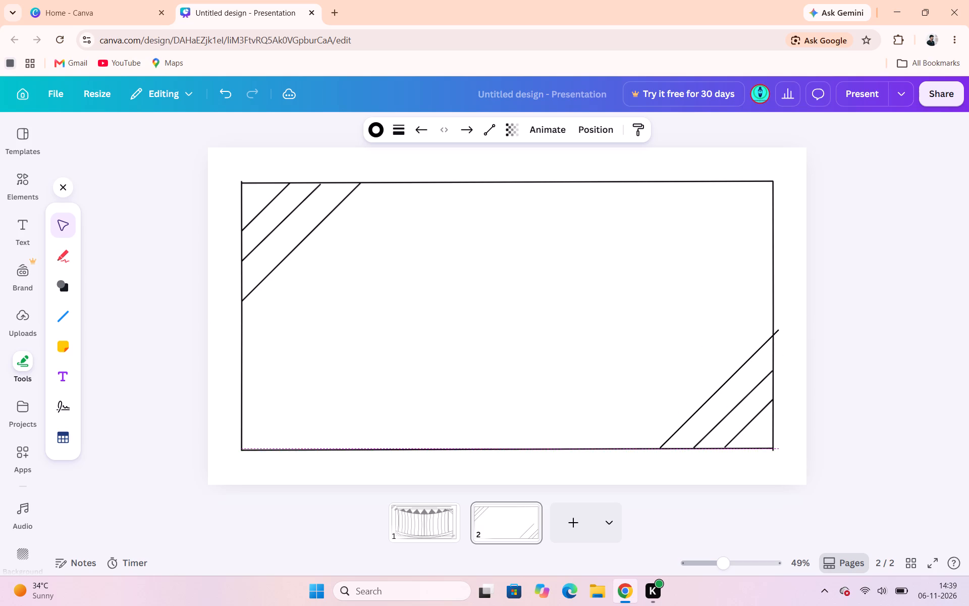
{"action": "left_click_drag", "start_coordinate": [717, 391], "coordinate": [714, 390]}
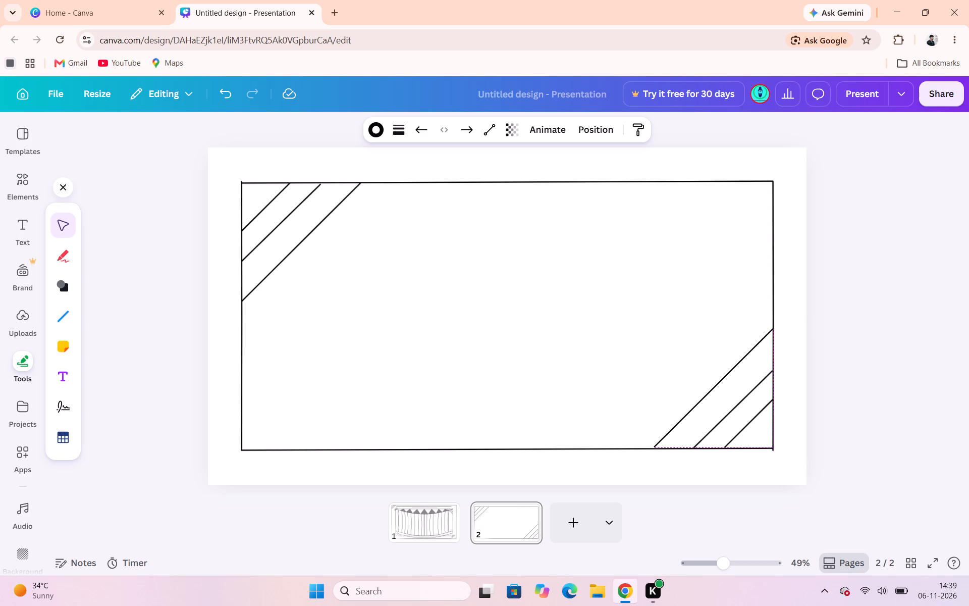
{"action": "left_click_drag", "start_coordinate": [714, 390], "coordinate": [713, 391]}
{"action": "left_click", "coordinate": [884, 393]}
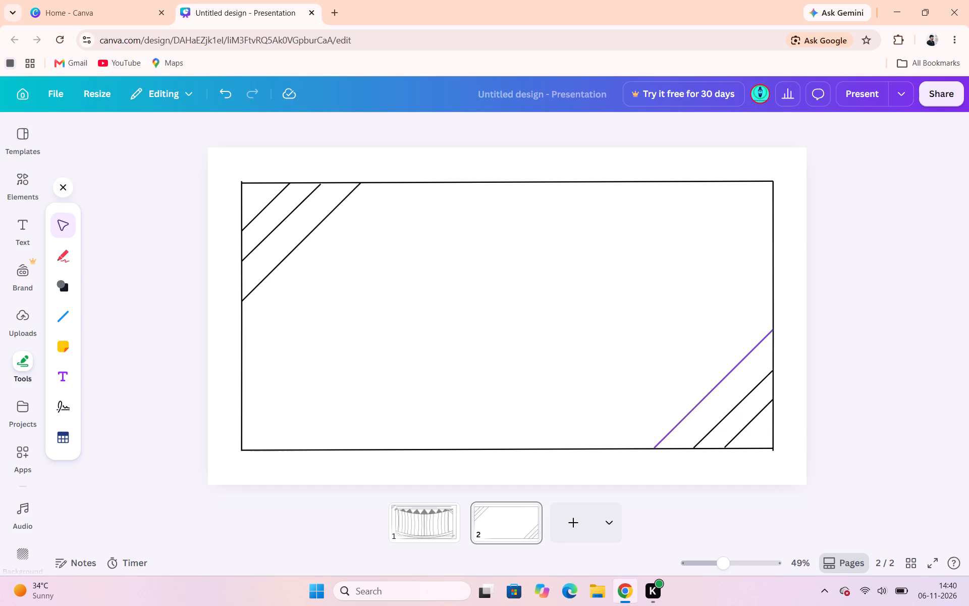
{"action": "left_click", "coordinate": [191, 287]}
Draw a straight line from the lower end of the upper-left corner's longest diagonal to the lower end of the lower-right corner's longest diagonal.
{"action": "left_click", "coordinate": [61, 316]}
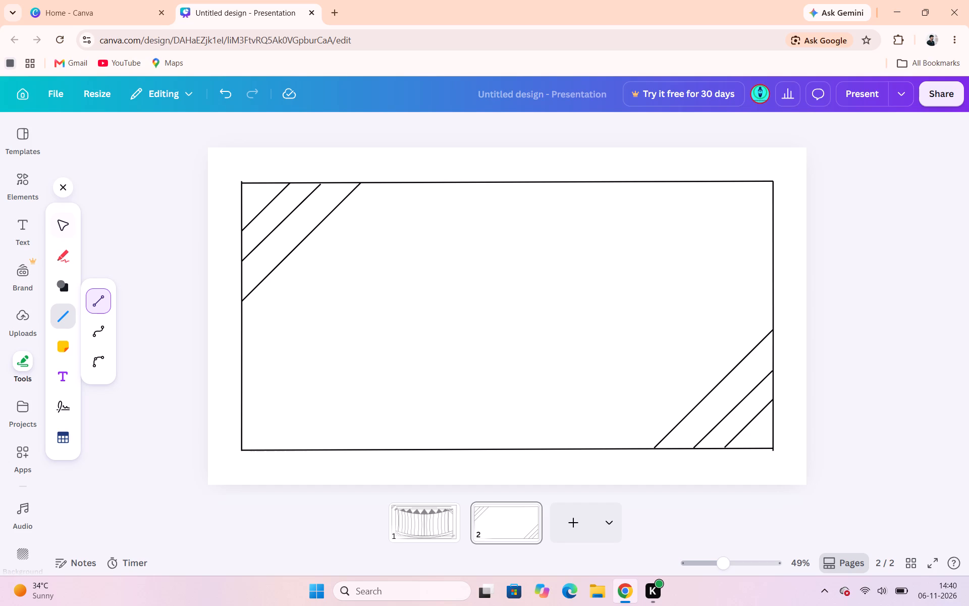
{"action": "left_click_drag", "start_coordinate": [240, 300], "coordinate": [654, 439]}
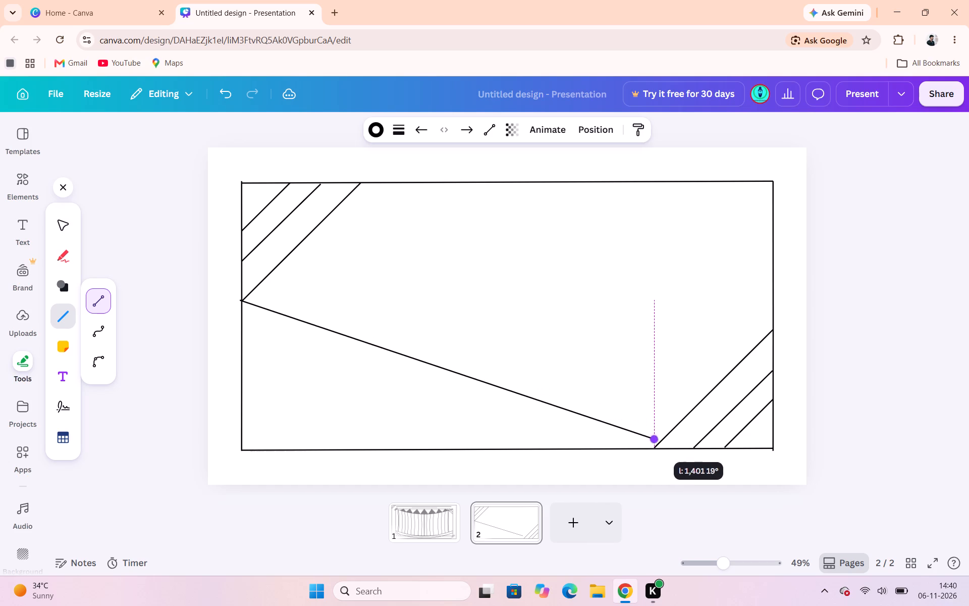
{"action": "left_click_drag", "start_coordinate": [654, 439], "coordinate": [656, 446]}
{"action": "left_click", "coordinate": [826, 503]}
{"action": "left_click", "coordinate": [826, 503]}
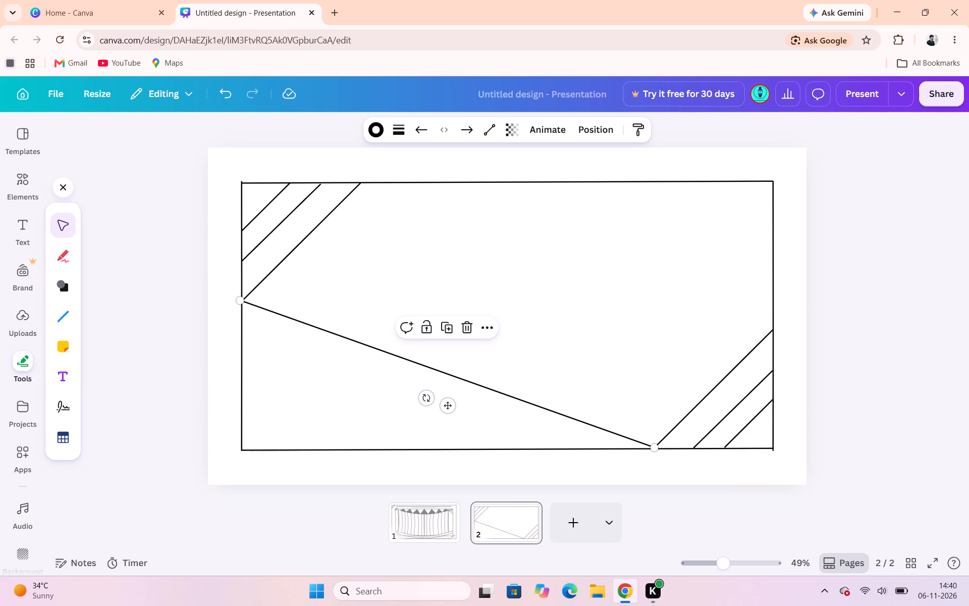
{"action": "left_click", "coordinate": [581, 302]}
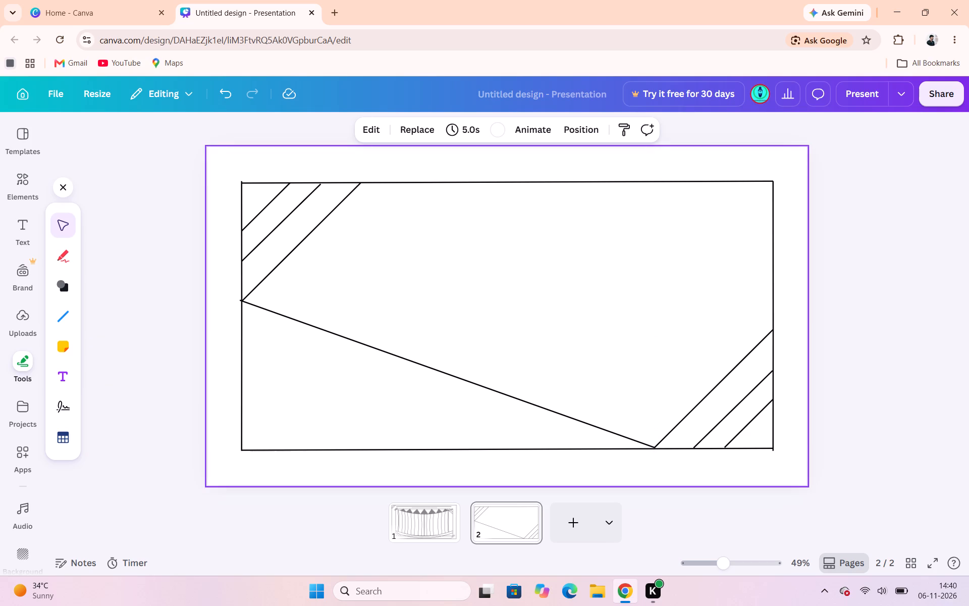
Duplicate the long slanted line and place the copy between the upper ends of the two longest corner diagonals.
{"action": "left_click", "coordinate": [305, 324]}
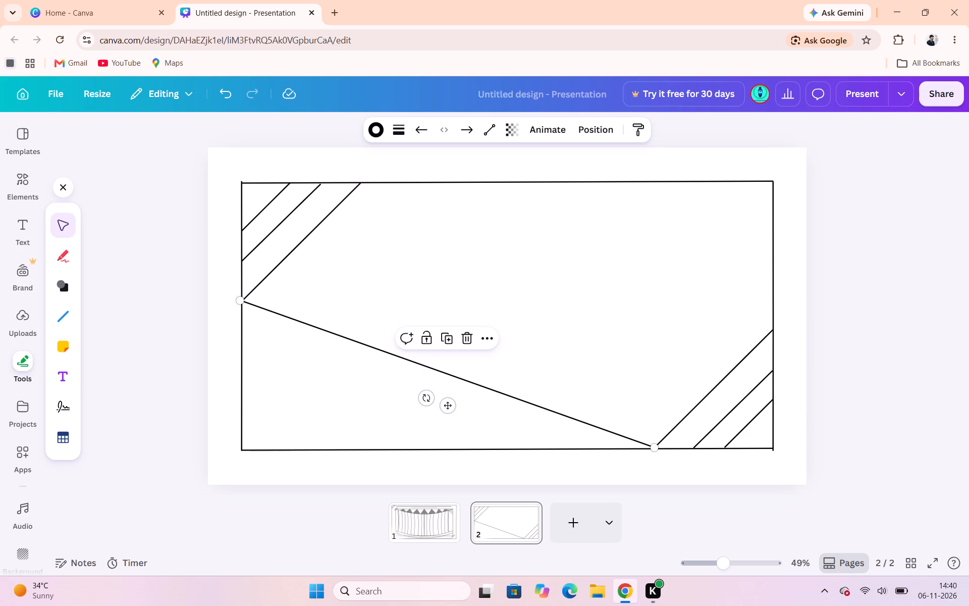
{"action": "left_click", "coordinate": [447, 330]}
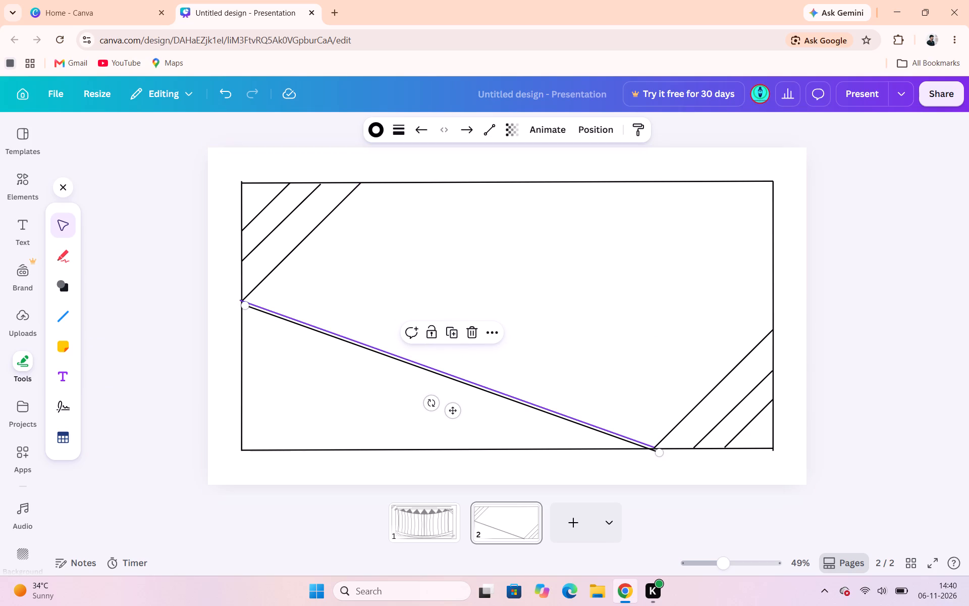
{"action": "left_click_drag", "start_coordinate": [454, 408], "coordinate": [548, 283]}
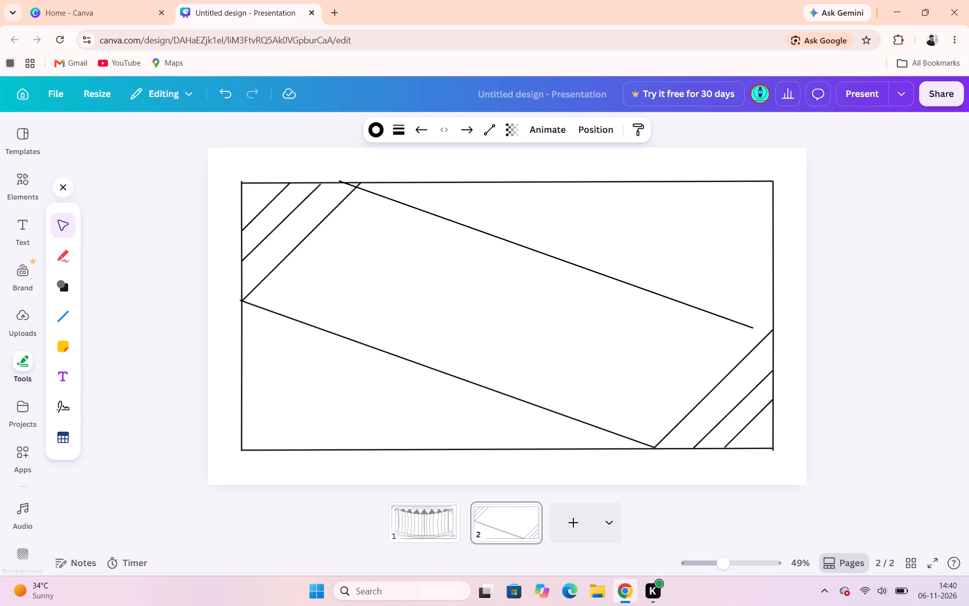
{"action": "left_click_drag", "start_coordinate": [548, 283], "coordinate": [566, 286]}
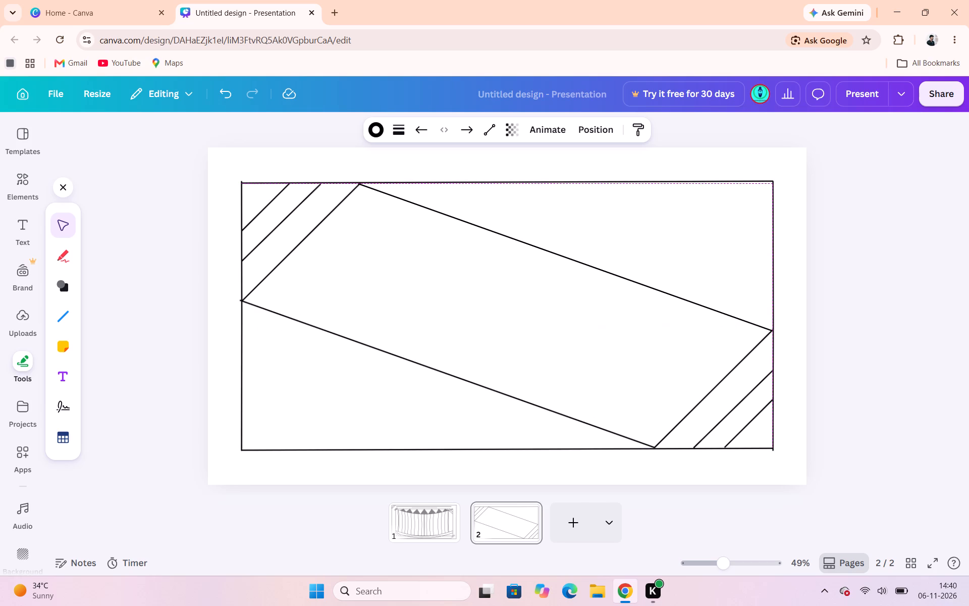
{"action": "left_click_drag", "start_coordinate": [566, 286], "coordinate": [567, 284]}
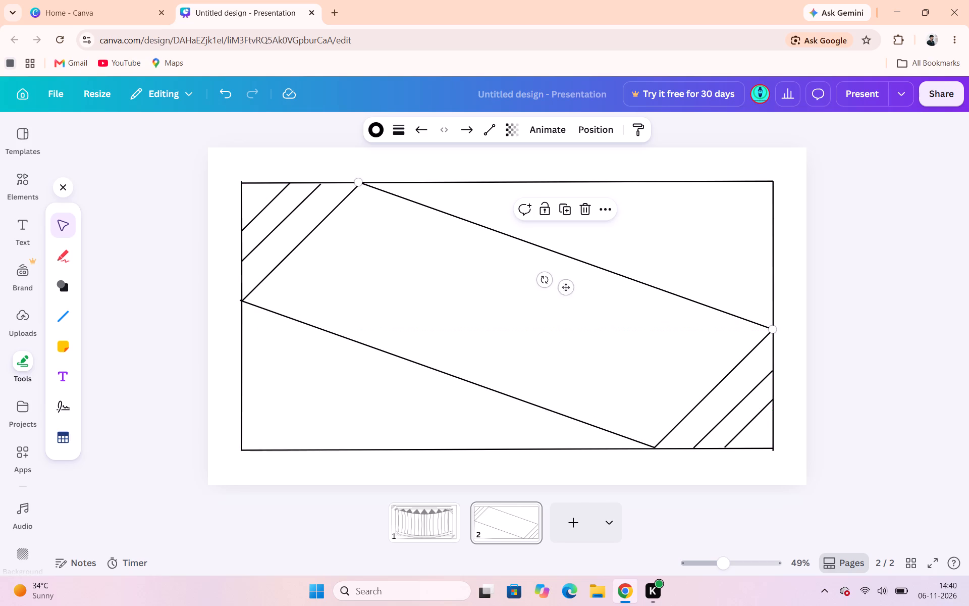
{"action": "left_click", "coordinate": [906, 315]}
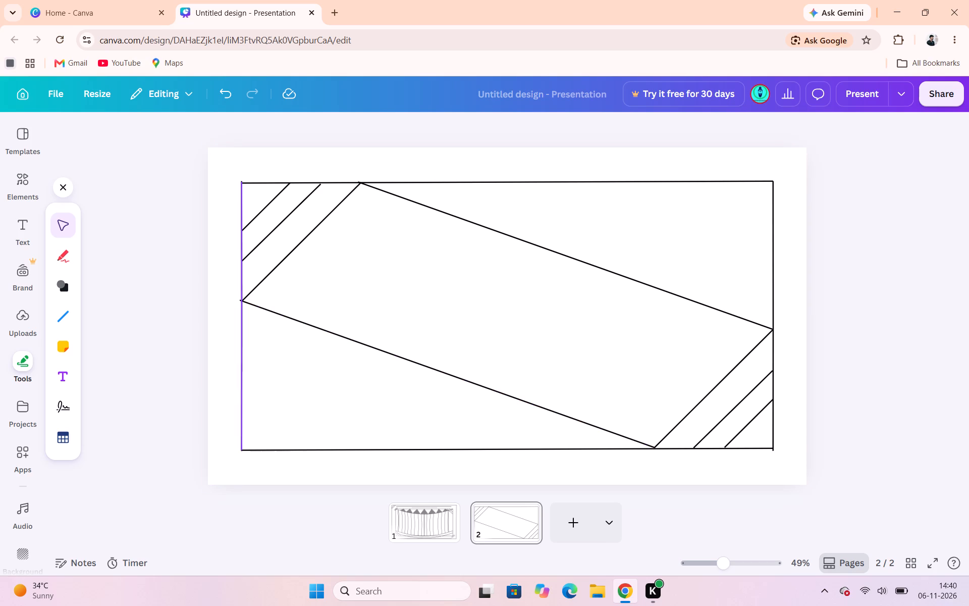
Draw a short straight diagonal across the frame's lower-left corner, extending its lower end to meet the bottom border.
{"action": "left_click", "coordinate": [69, 319]}
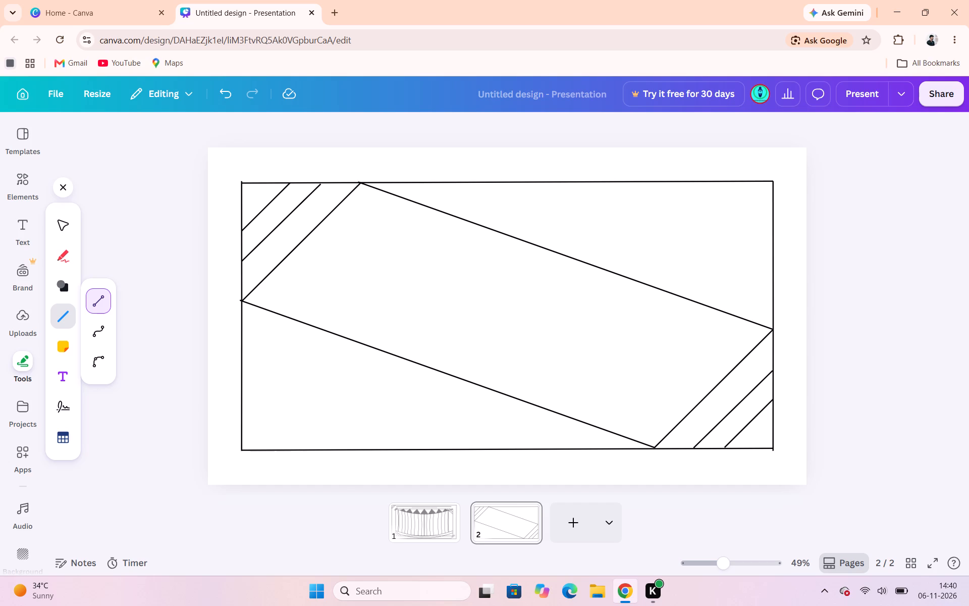
{"action": "left_click_drag", "start_coordinate": [242, 409], "coordinate": [280, 444]}
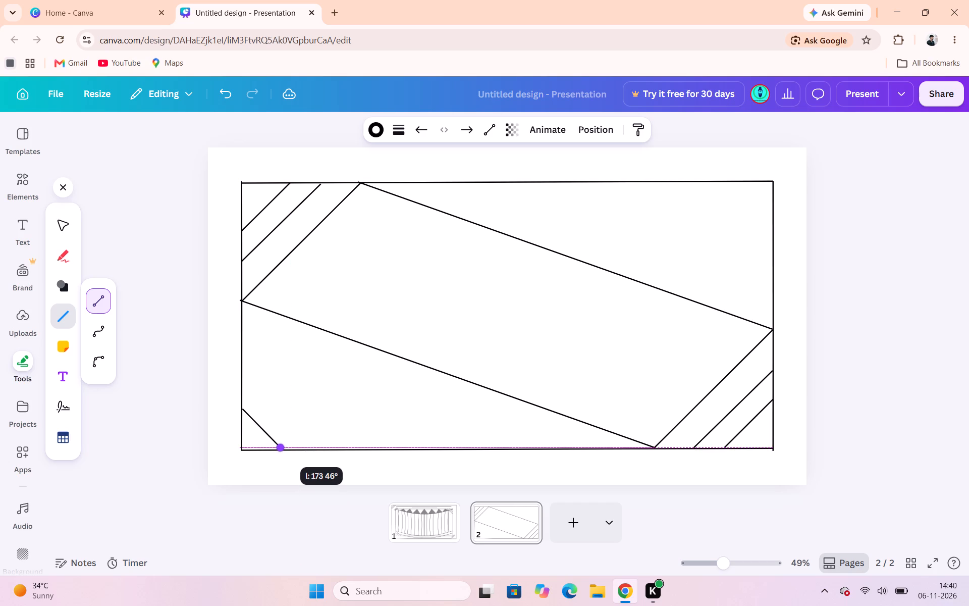
{"action": "left_click_drag", "start_coordinate": [280, 444], "coordinate": [282, 447]}
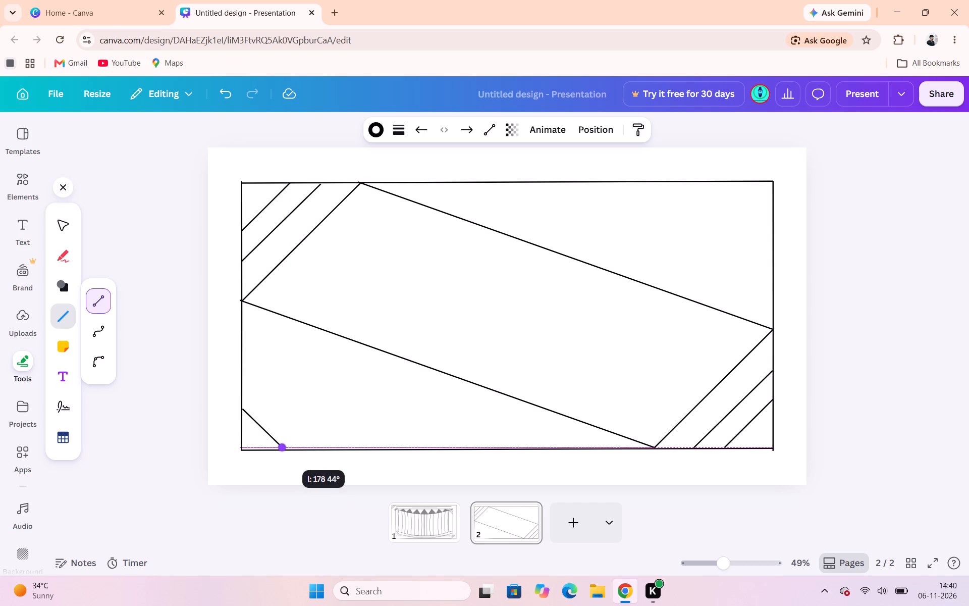
{"action": "left_click_drag", "start_coordinate": [282, 447], "coordinate": [279, 445]}
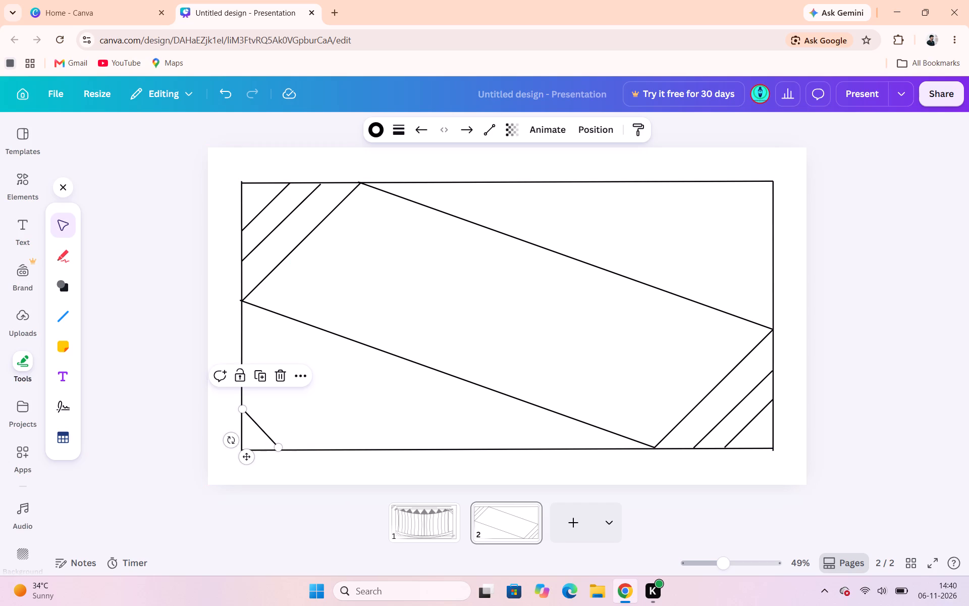
{"action": "left_click", "coordinate": [298, 499]}
{"action": "left_click_drag", "start_coordinate": [278, 449], "coordinate": [298, 463]}
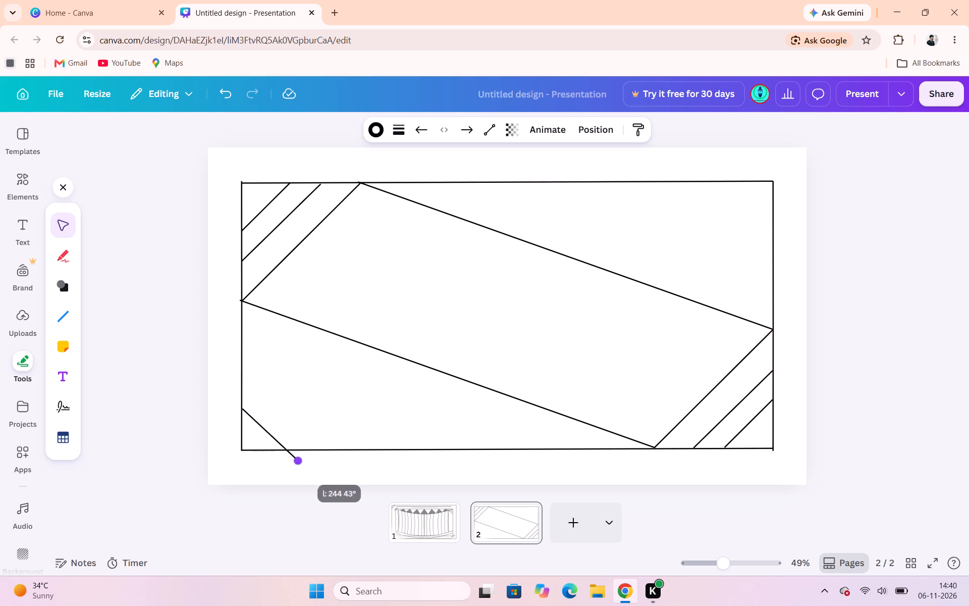
{"action": "left_click_drag", "start_coordinate": [298, 463], "coordinate": [285, 453]}
{"action": "left_click", "coordinate": [298, 514]}
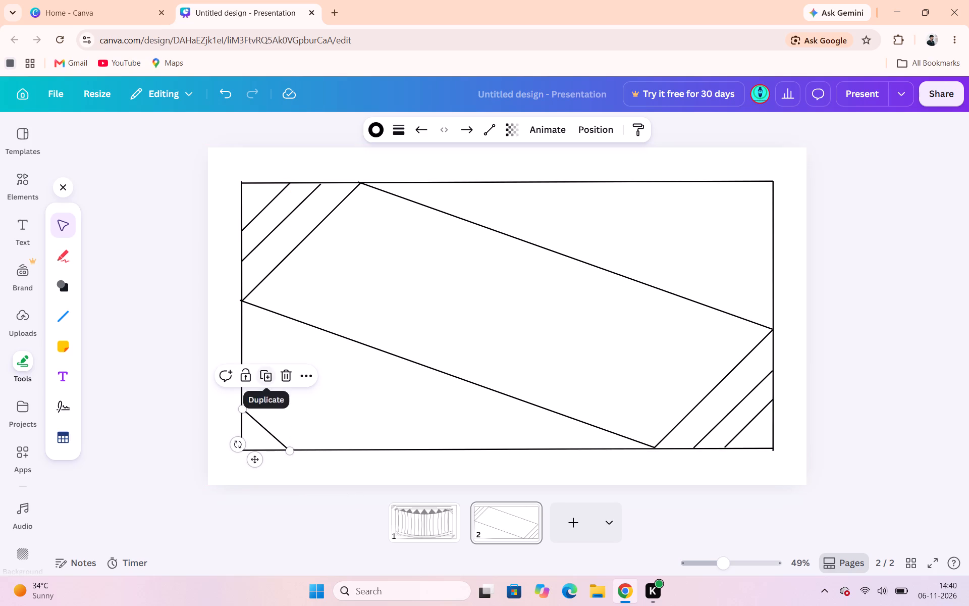
Draw a second straight diagonal across the lower-left corner, outside the first, about 336 long at about 41°.
{"action": "left_click", "coordinate": [62, 311]}
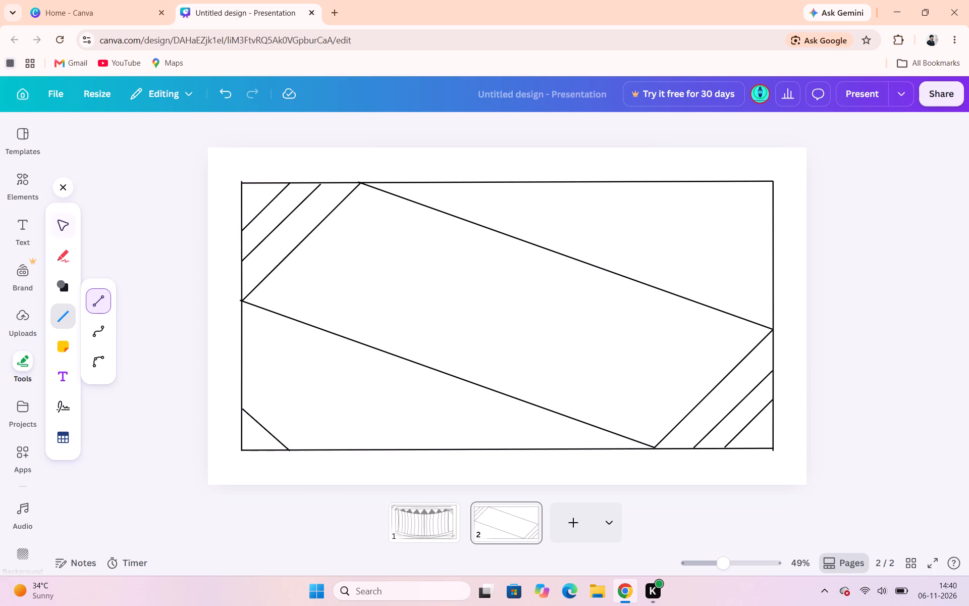
{"action": "left_click", "coordinate": [101, 299]}
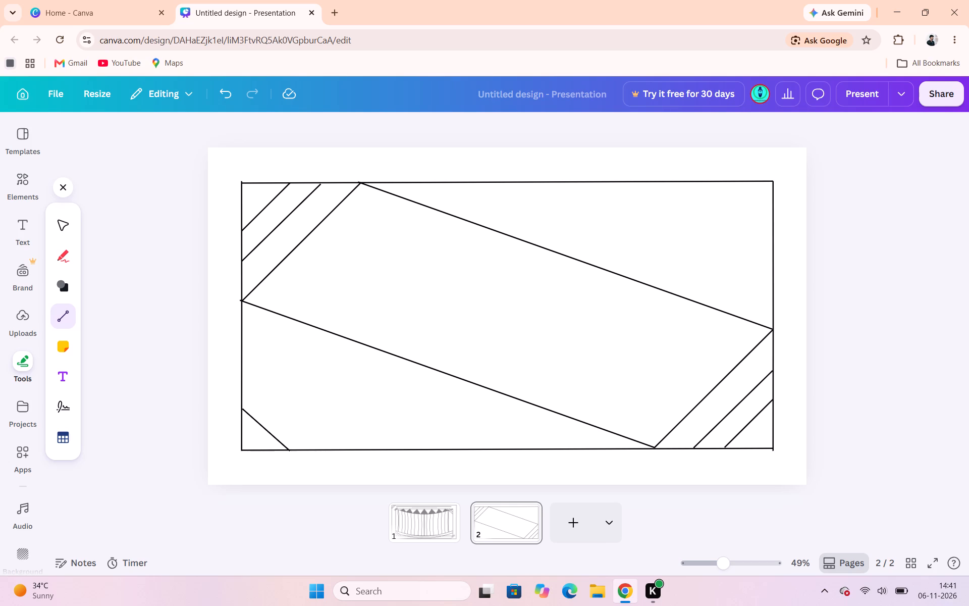
{"action": "left_click_drag", "start_coordinate": [242, 379], "coordinate": [347, 461]}
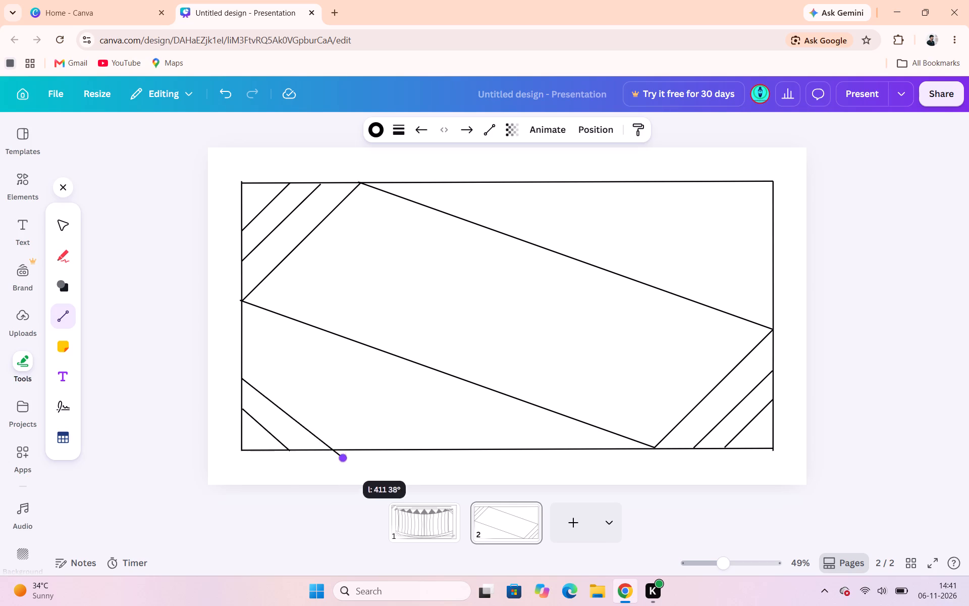
{"action": "left_click_drag", "start_coordinate": [347, 461], "coordinate": [324, 449]}
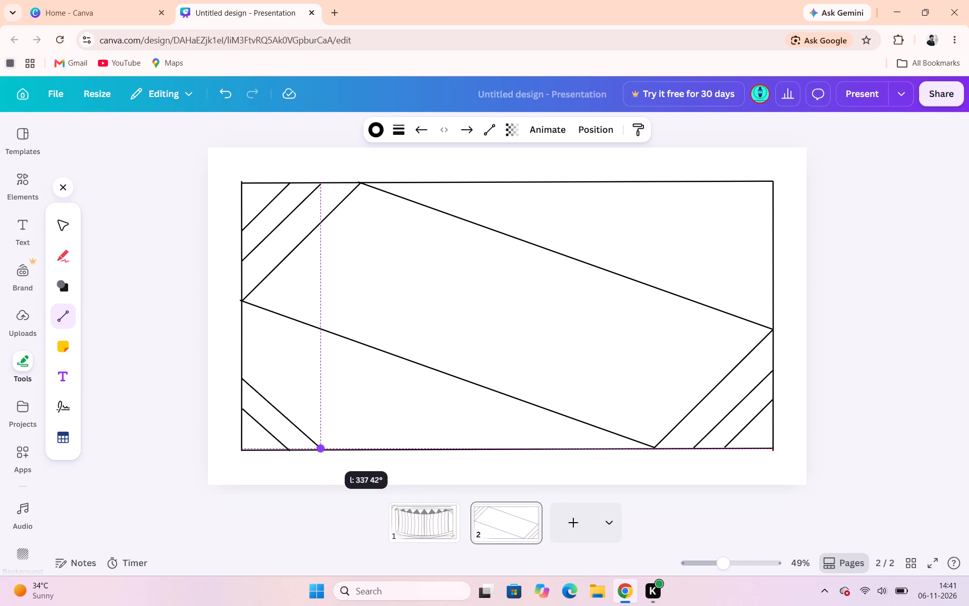
{"action": "left_click_drag", "start_coordinate": [324, 449], "coordinate": [322, 448]}
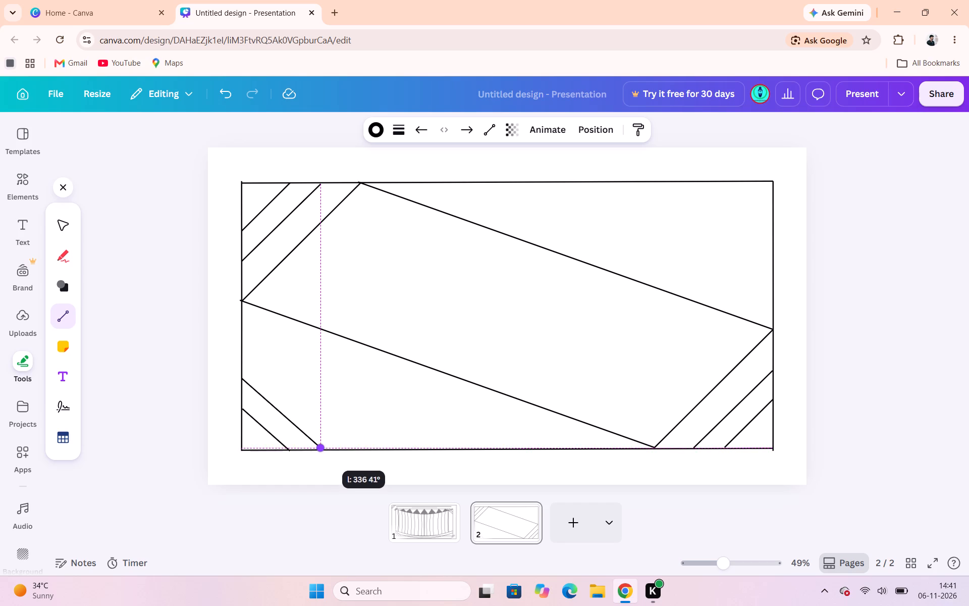
{"action": "left_click_drag", "start_coordinate": [322, 448], "coordinate": [322, 447]}
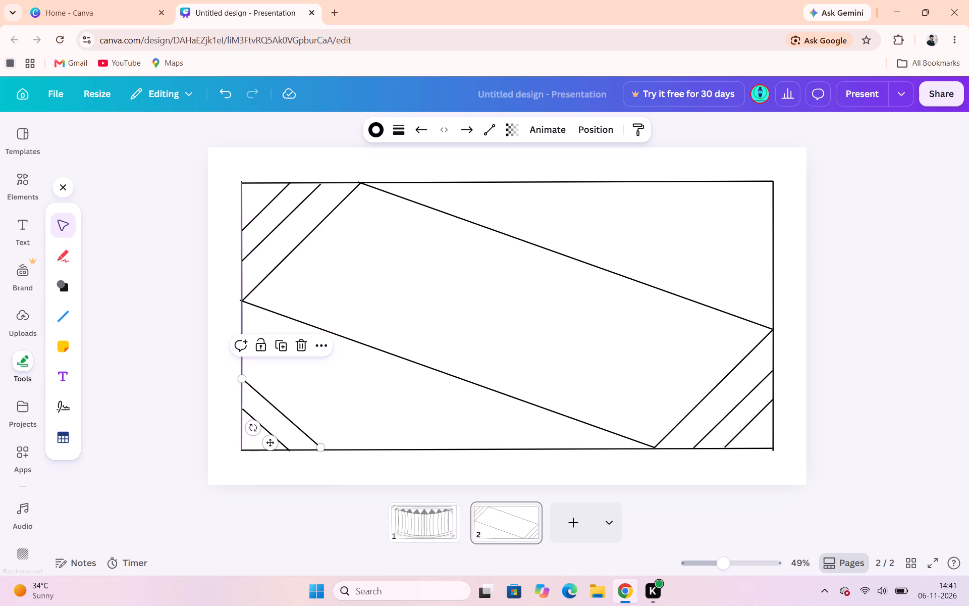
Draw a third, longer diagonal across the lower-left corner from the side border to the bottom border, about 498 long at about 42°.
{"action": "left_click", "coordinate": [67, 314]}
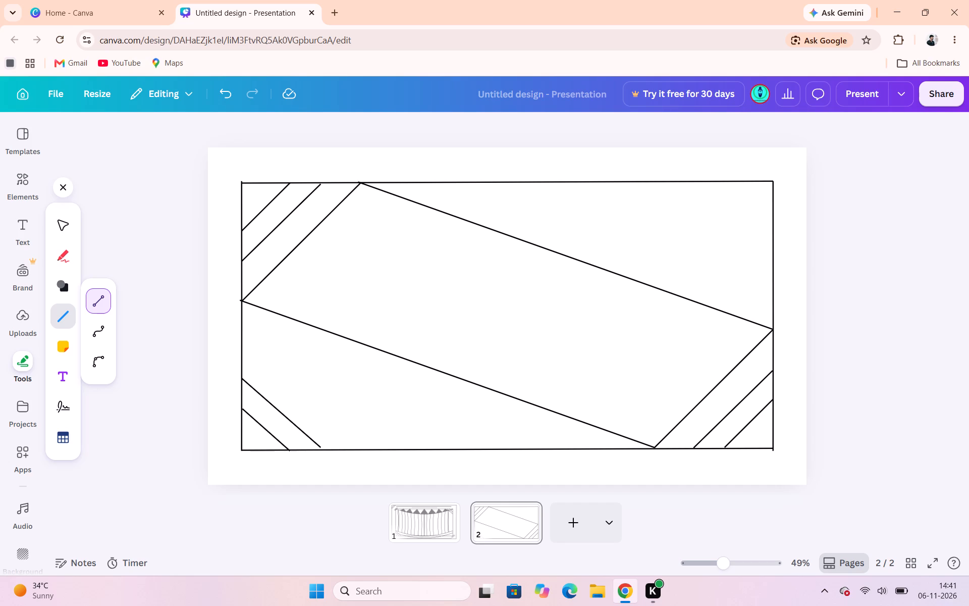
{"action": "left_click_drag", "start_coordinate": [243, 344], "coordinate": [354, 442]}
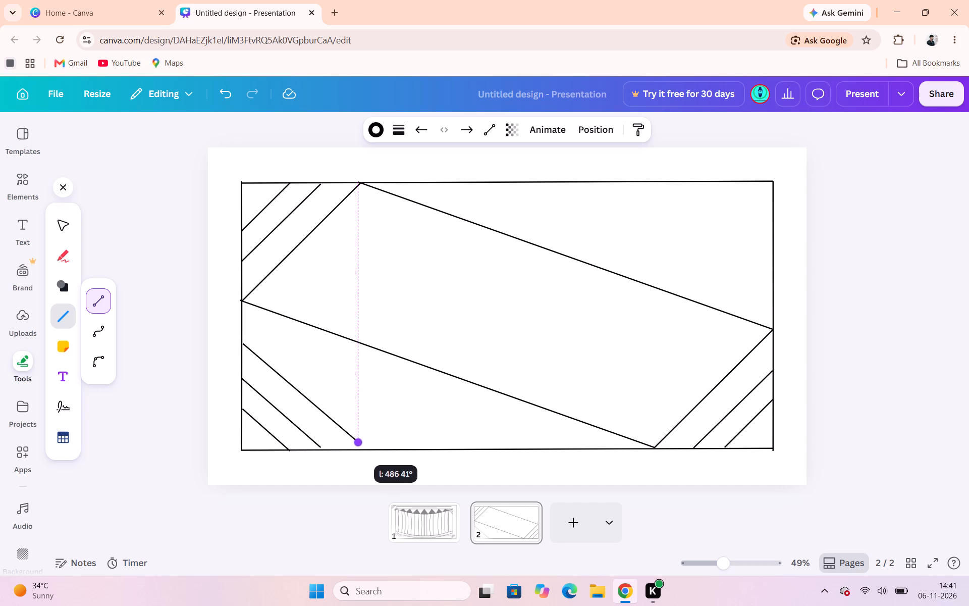
{"action": "left_click_drag", "start_coordinate": [354, 442], "coordinate": [355, 448]}
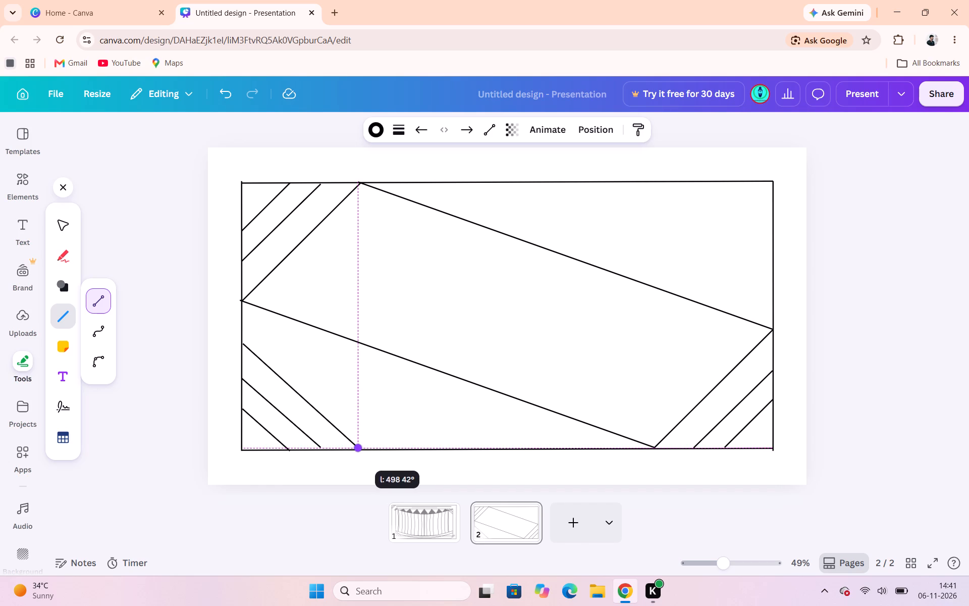
{"action": "left_click_drag", "start_coordinate": [355, 448], "coordinate": [356, 448]}
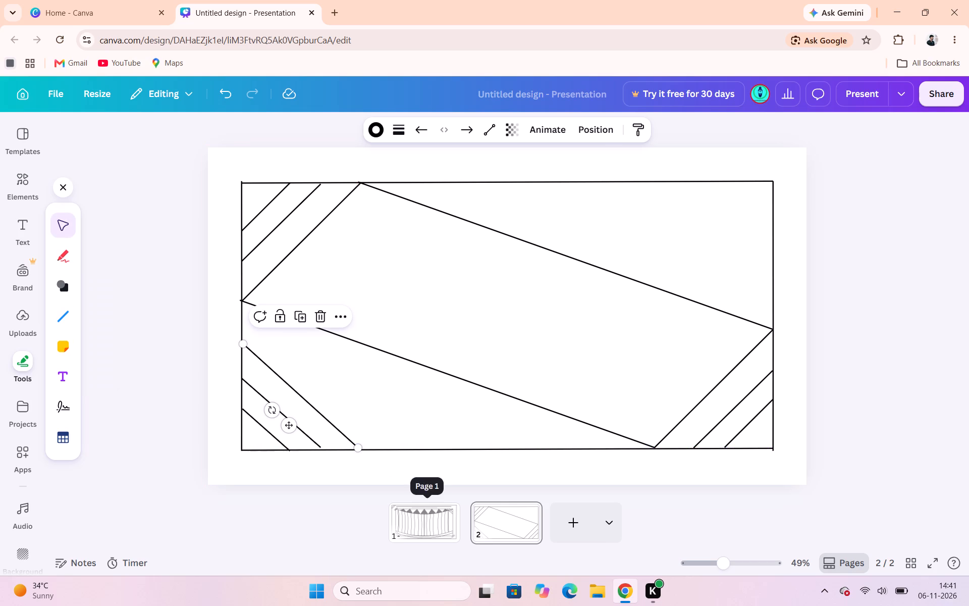
View the curtain line art on page 1 and return to page 2.
{"action": "left_click", "coordinate": [404, 519]}
{"action": "left_click", "coordinate": [503, 515]}
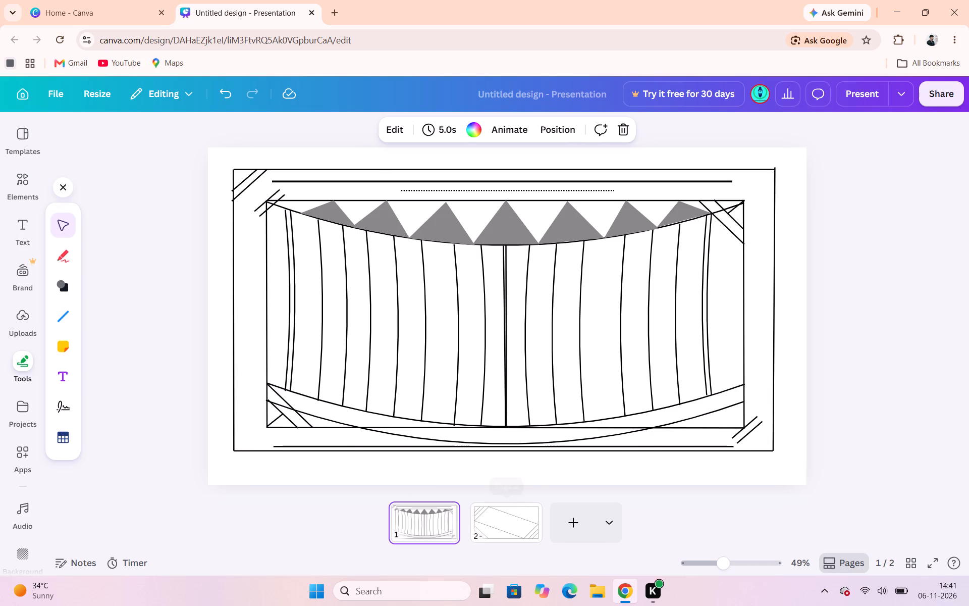
Adjust both ends of the longest lower-left corner diagonal so they meet the frame's side and bottom borders.
{"action": "left_click", "coordinate": [256, 361]}
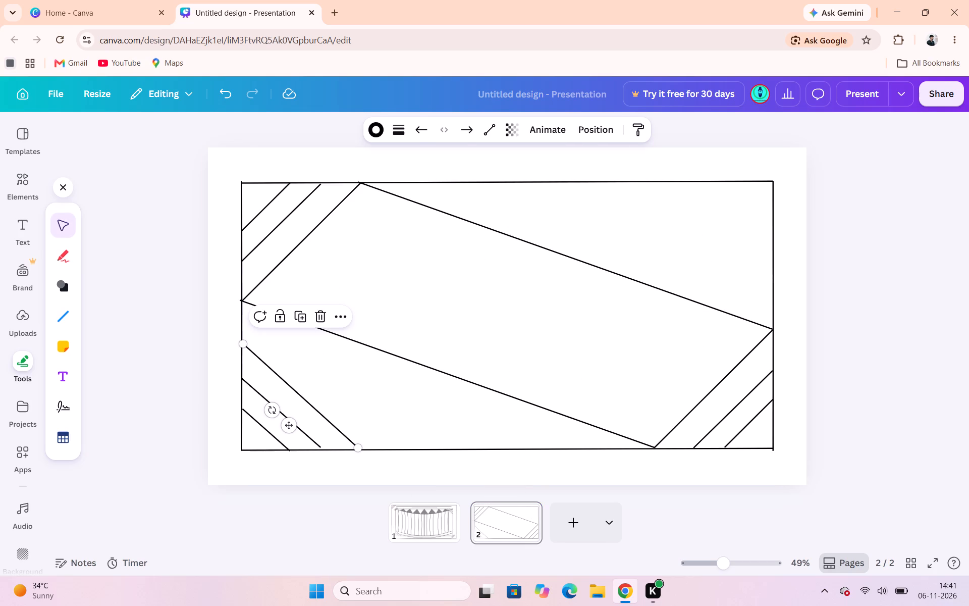
{"action": "left_click", "coordinate": [241, 342]}
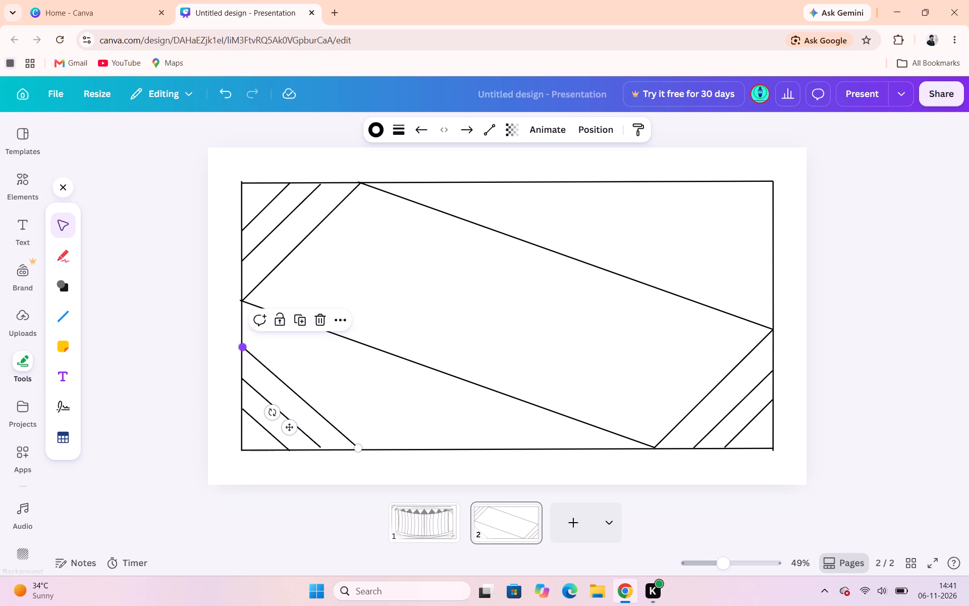
{"action": "left_click", "coordinate": [190, 387]}
{"action": "left_click", "coordinate": [359, 507]}
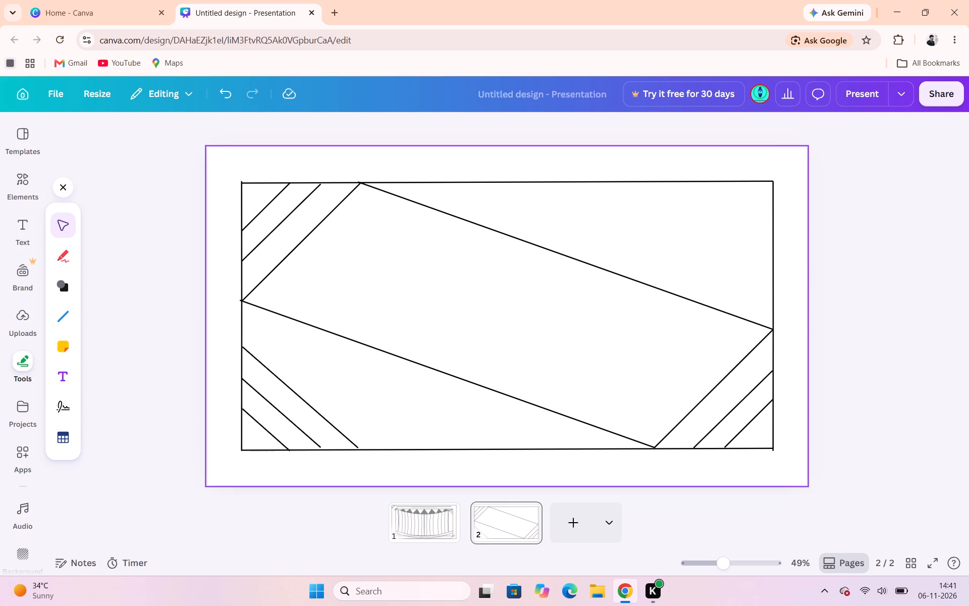
{"action": "left_click", "coordinate": [356, 445]}
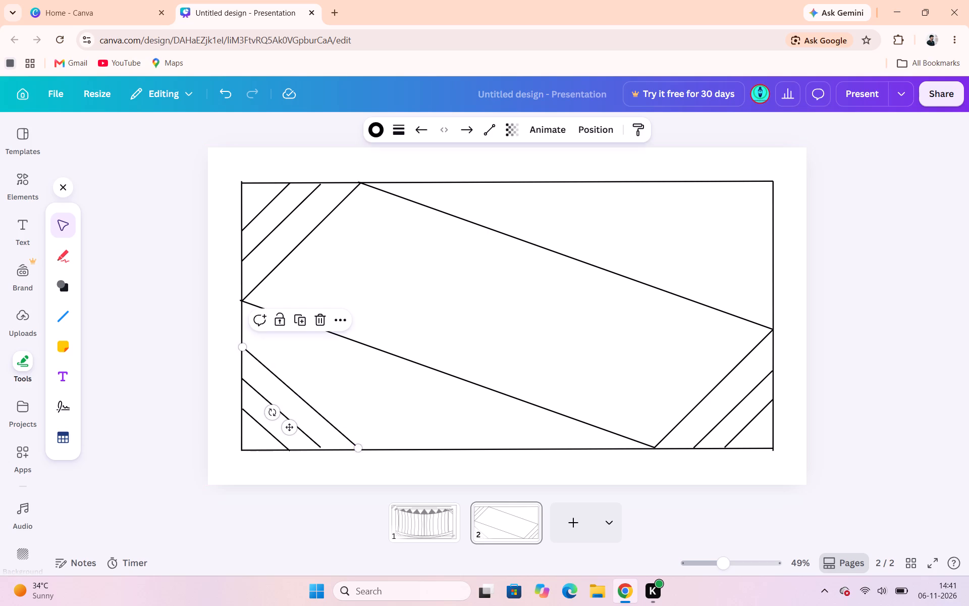
{"action": "left_click", "coordinate": [357, 449]}
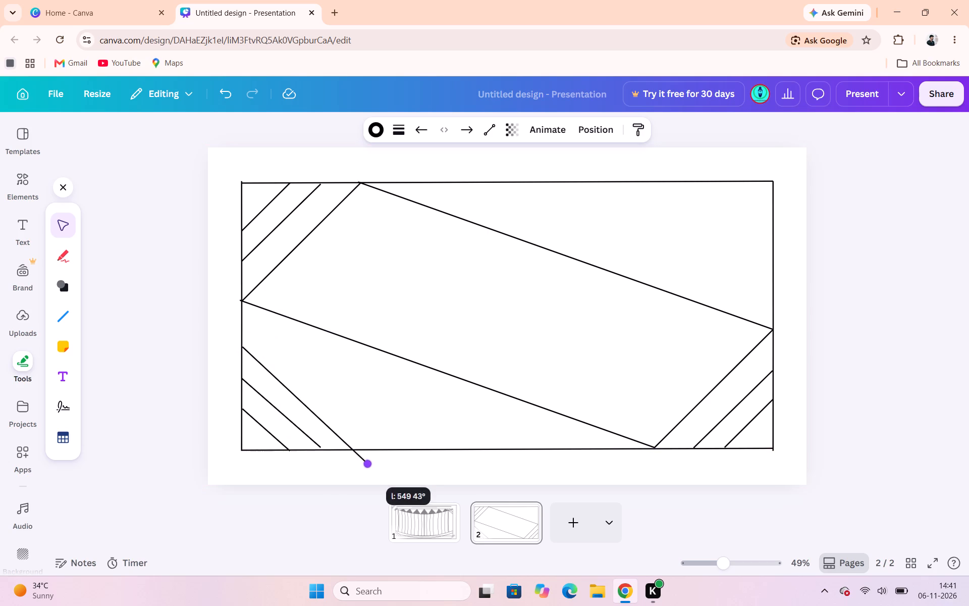
{"action": "left_click", "coordinate": [387, 502]}
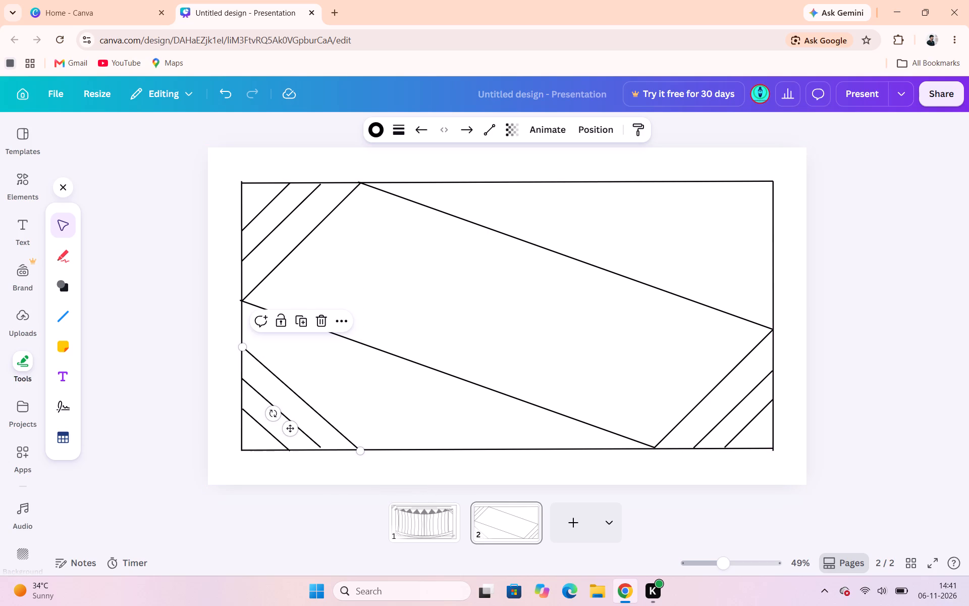
Extend the lower end of the middle lower-left corner diagonal to meet the frame's bottom border.
{"action": "left_click", "coordinate": [309, 435]}
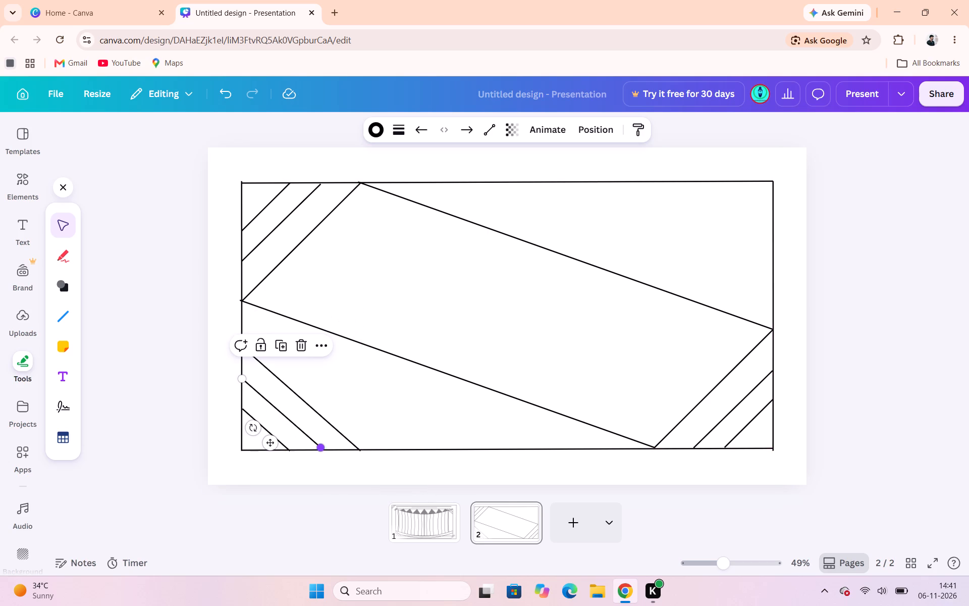
{"action": "left_click_drag", "start_coordinate": [317, 446], "coordinate": [324, 452]}
{"action": "left_click", "coordinate": [349, 521]}
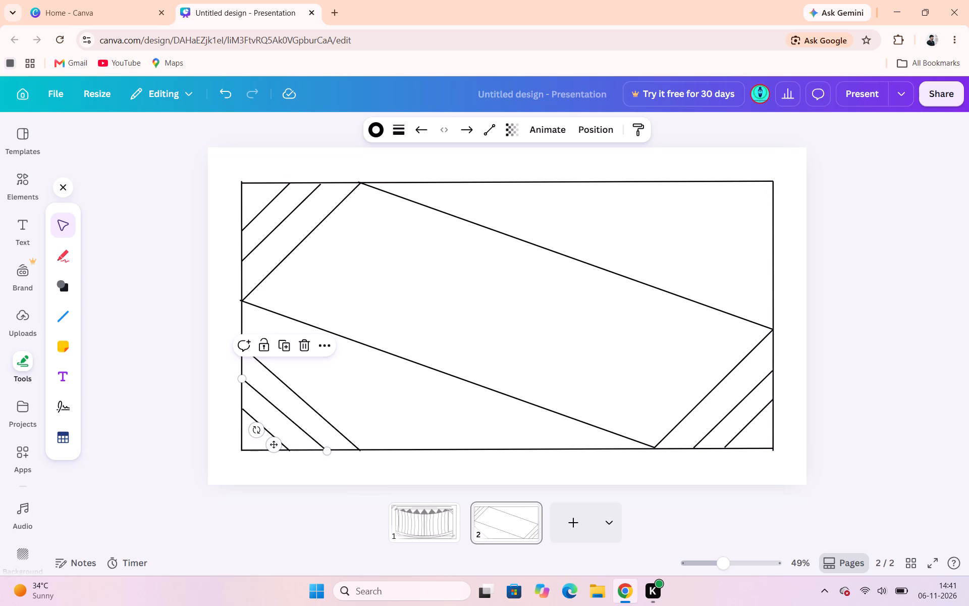
{"action": "left_click", "coordinate": [314, 481]}
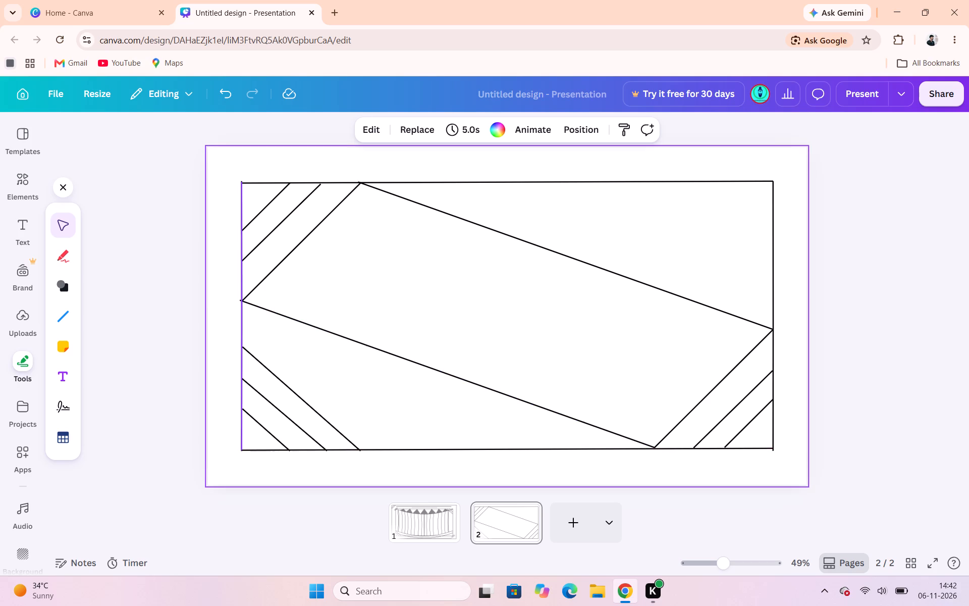
Draw a short straight diagonal across the frame's upper-right corner from top to side border, about 186 long at about 46°.
{"action": "left_click", "coordinate": [63, 320]}
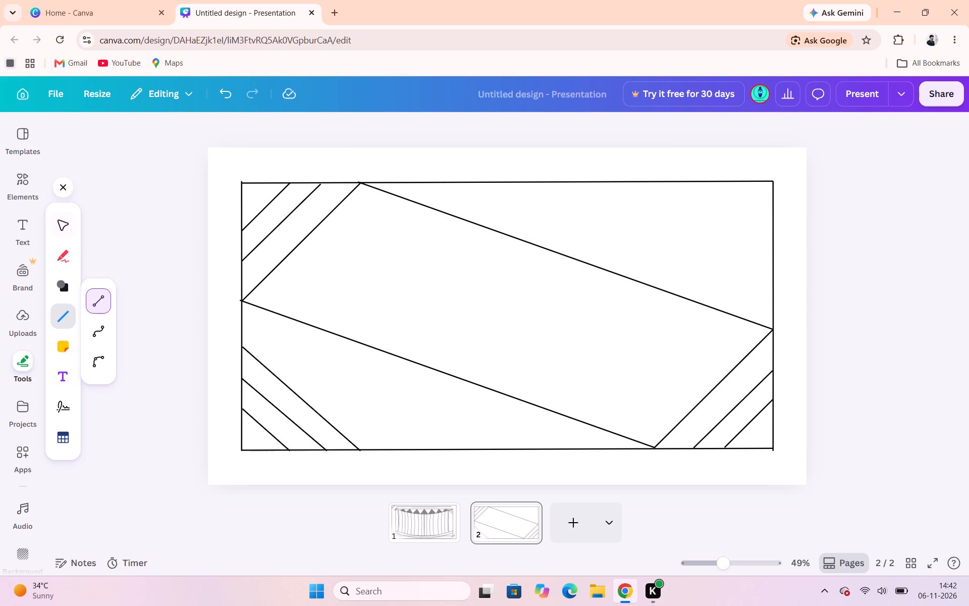
{"action": "left_click_drag", "start_coordinate": [745, 179], "coordinate": [771, 209]}
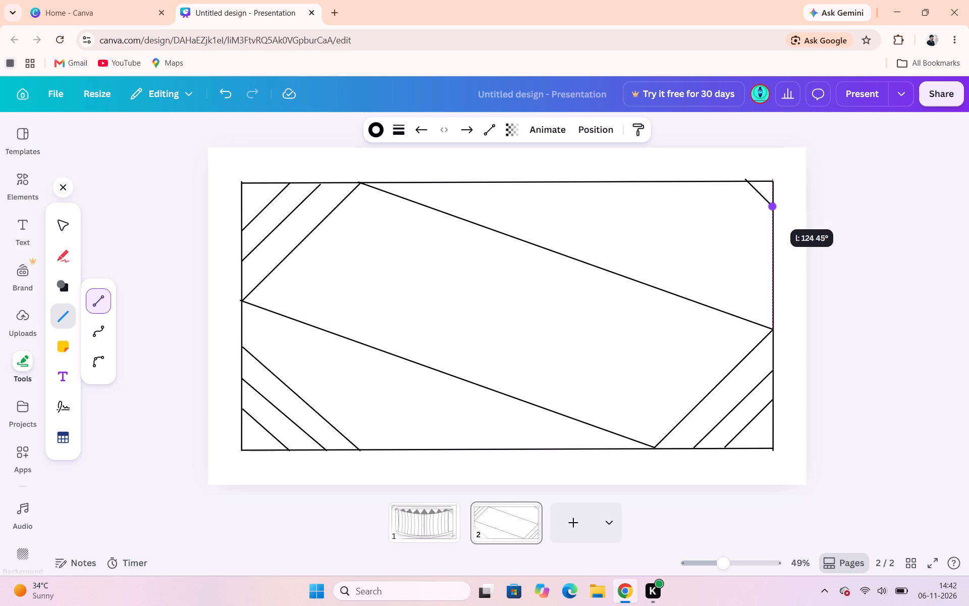
{"action": "left_click_drag", "start_coordinate": [771, 209], "coordinate": [785, 214]}
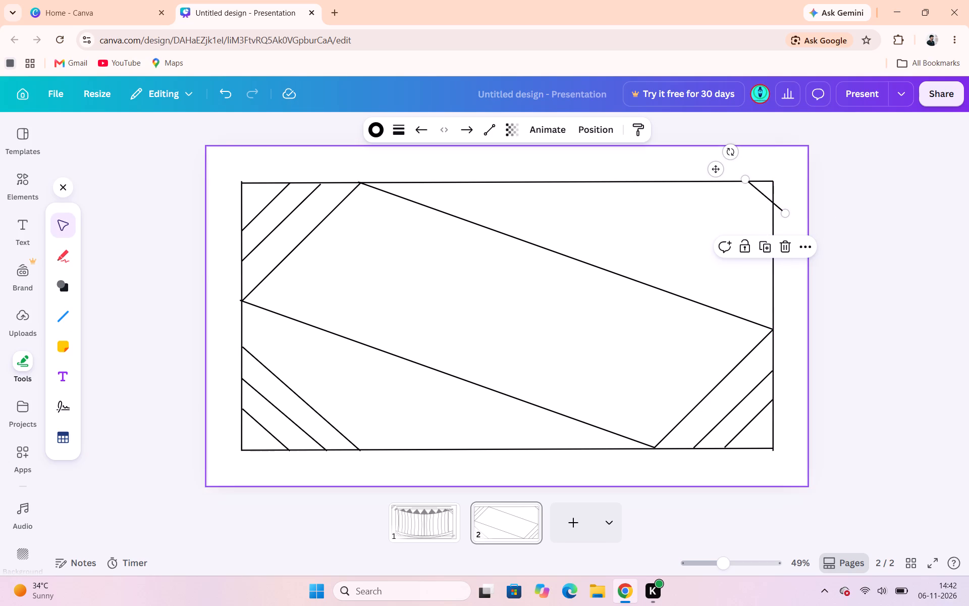
{"action": "left_click_drag", "start_coordinate": [718, 171], "coordinate": [701, 177]}
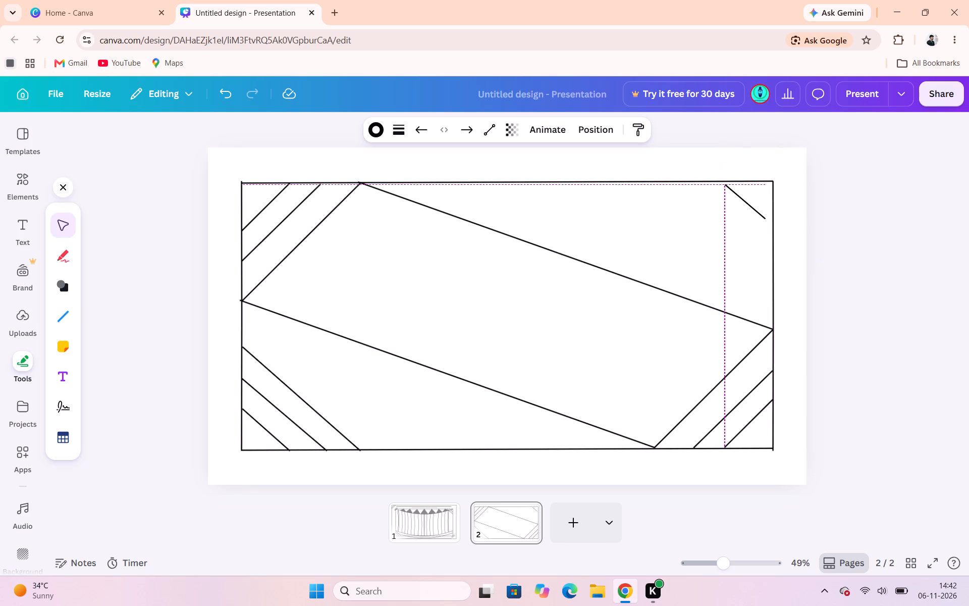
{"action": "left_click_drag", "start_coordinate": [701, 177], "coordinate": [706, 175]}
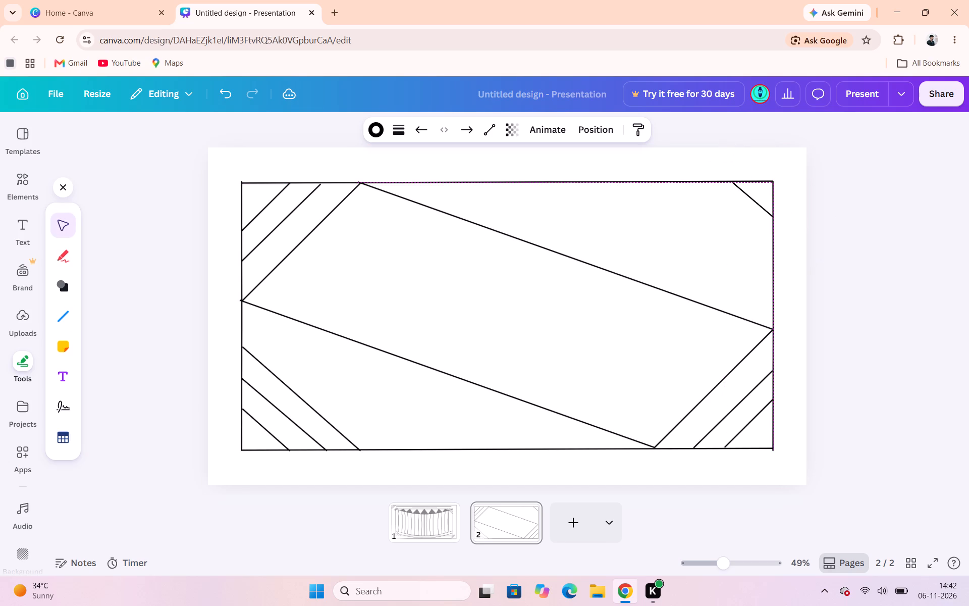
{"action": "left_click_drag", "start_coordinate": [706, 175], "coordinate": [707, 173]}
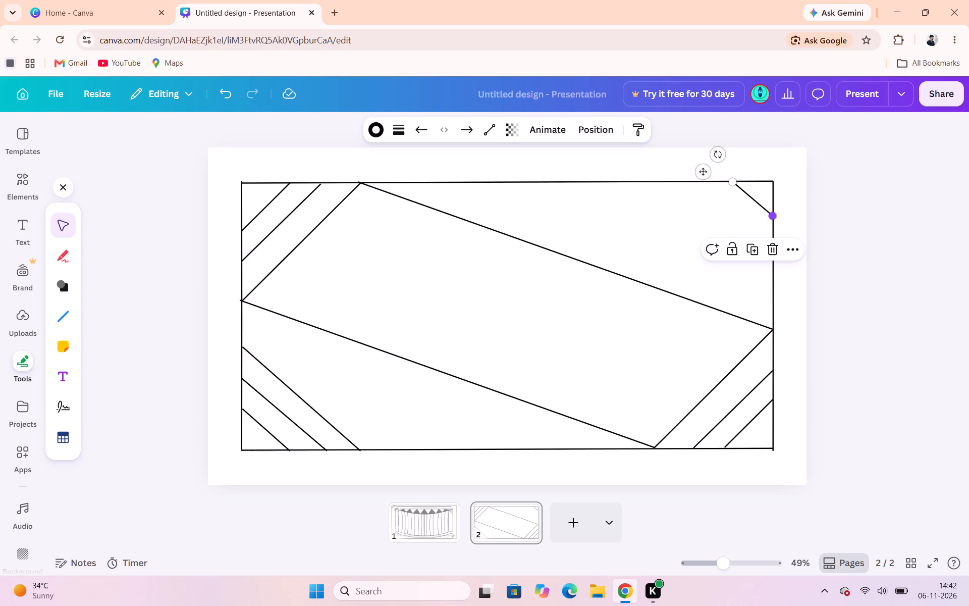
{"action": "left_click_drag", "start_coordinate": [776, 217], "coordinate": [775, 224]}
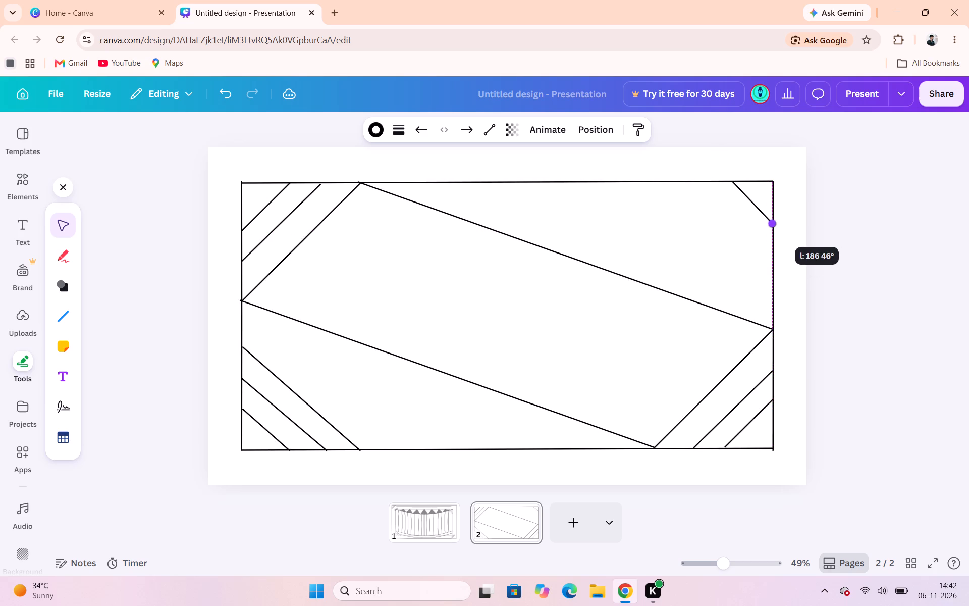
{"action": "left_click_drag", "start_coordinate": [775, 224], "coordinate": [776, 224]}
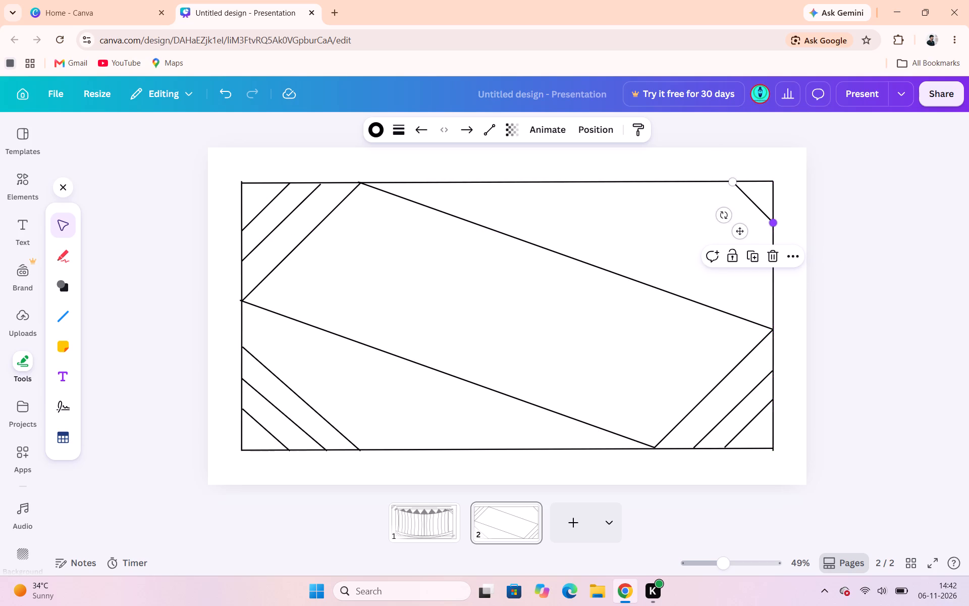
{"action": "left_click", "coordinate": [667, 136]}
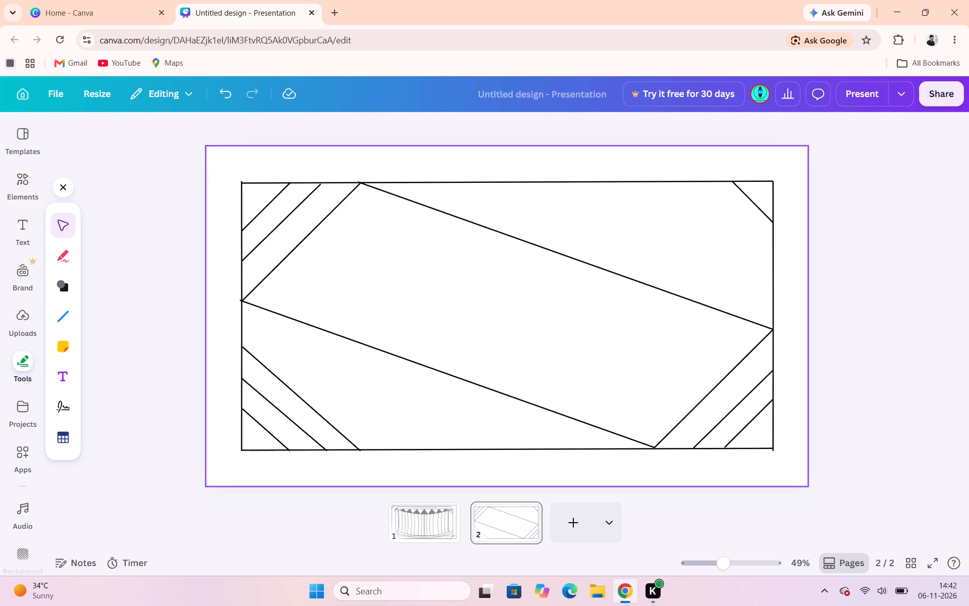
Draw a second, longer straight diagonal across the upper-right corner, roughly parallel to the first and ending on the side border.
{"action": "left_click", "coordinate": [65, 313]}
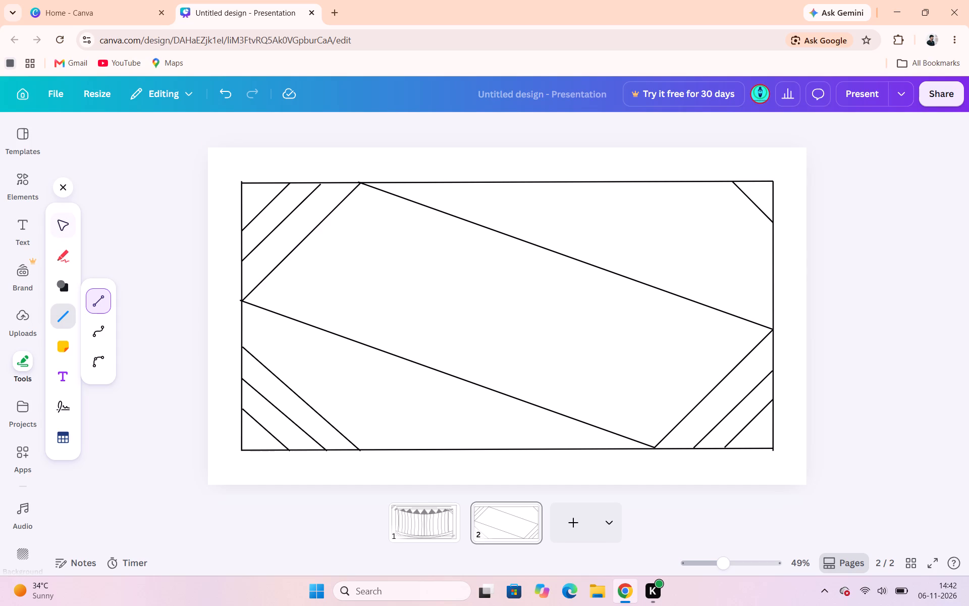
{"action": "left_click_drag", "start_coordinate": [697, 181], "coordinate": [762, 232]}
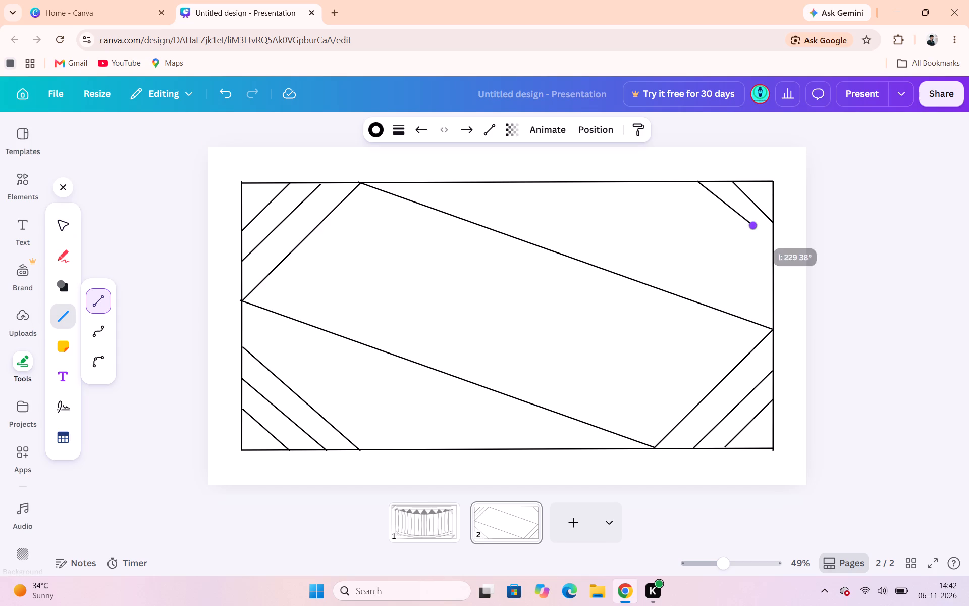
{"action": "left_click_drag", "start_coordinate": [762, 232], "coordinate": [771, 257]}
{"action": "left_click", "coordinate": [846, 275]}
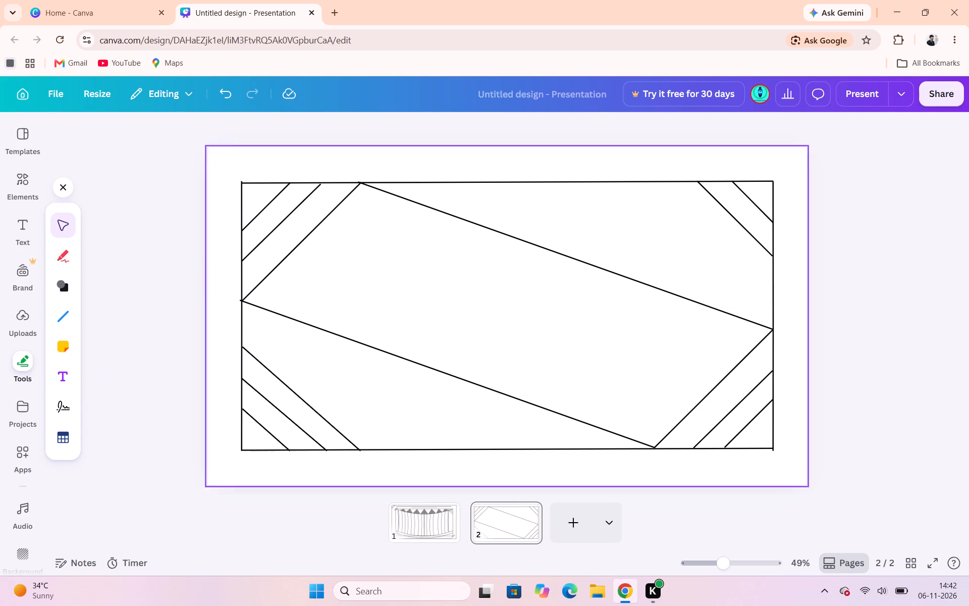
Draw a third, longest diagonal across the upper-right corner from top to side border, about 491 long at about 44°.
{"action": "left_click", "coordinate": [67, 323]}
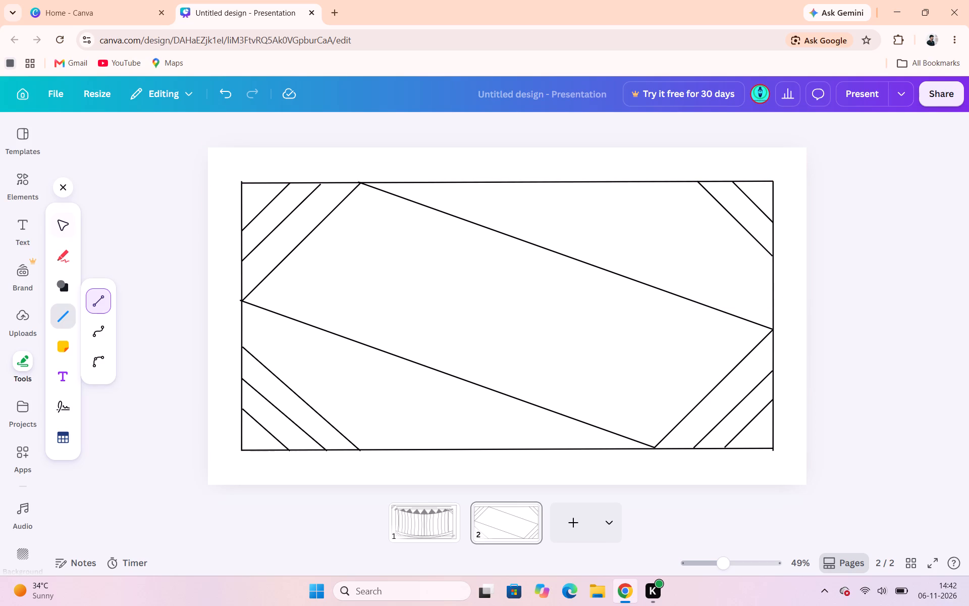
{"action": "left_click_drag", "start_coordinate": [662, 181], "coordinate": [767, 280]}
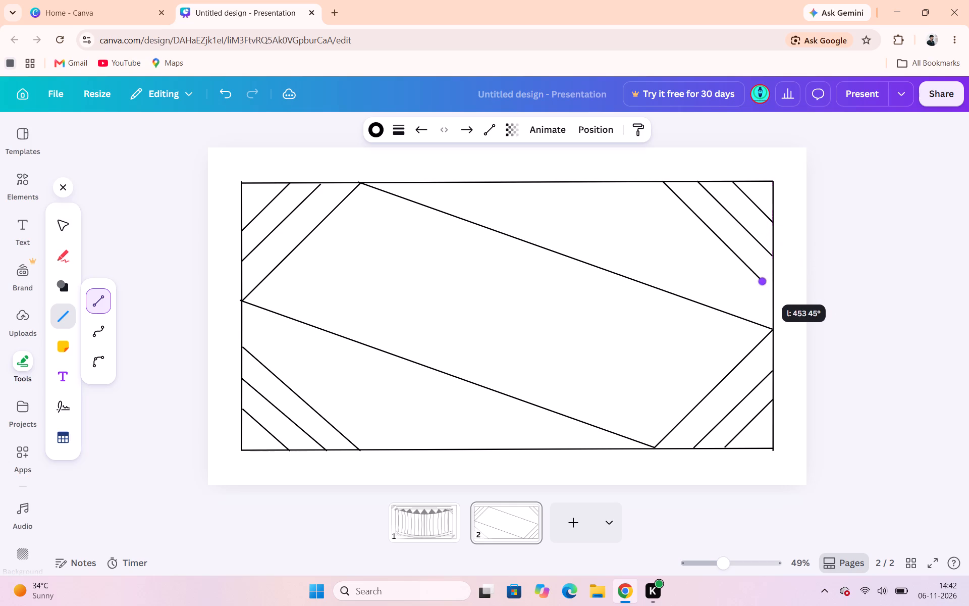
{"action": "left_click_drag", "start_coordinate": [767, 280], "coordinate": [776, 287]}
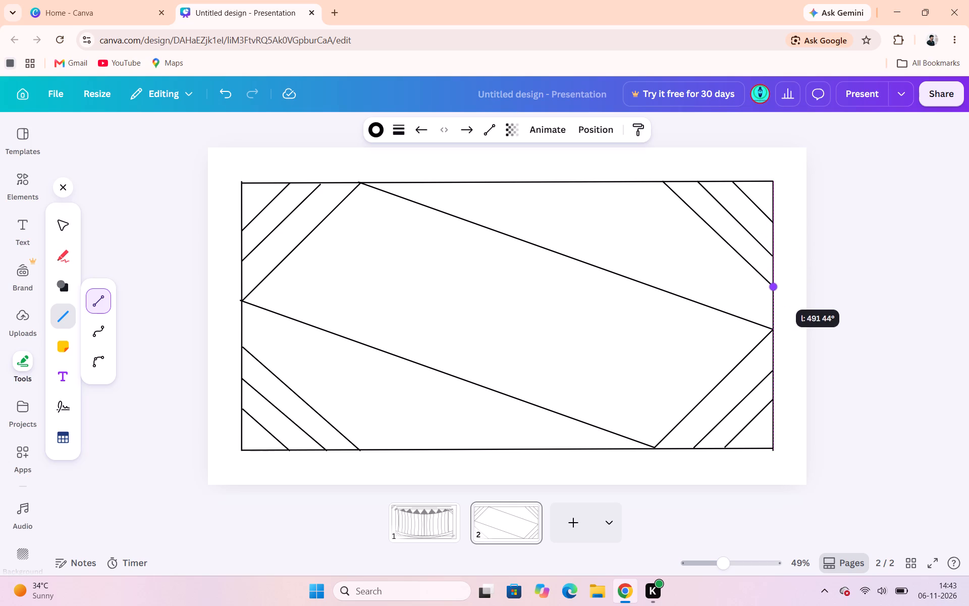
{"action": "left_click_drag", "start_coordinate": [776, 287], "coordinate": [775, 286]}
{"action": "left_click", "coordinate": [892, 226]}
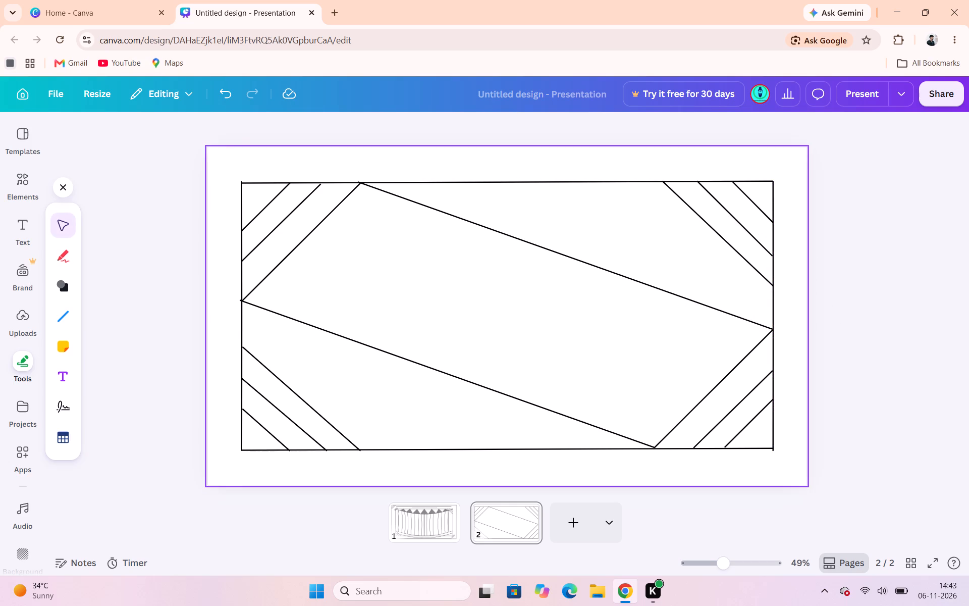
Draw a long slanted line just below the existing lower one, from the left border to the bottom border at about 20°.
{"action": "left_click", "coordinate": [70, 312]}
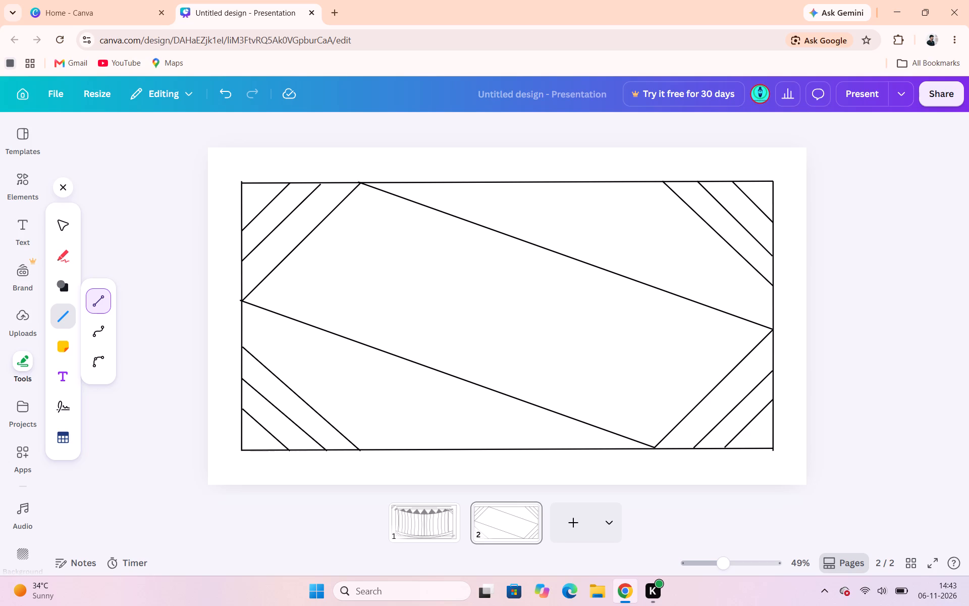
{"action": "left_click_drag", "start_coordinate": [242, 309], "coordinate": [601, 444]}
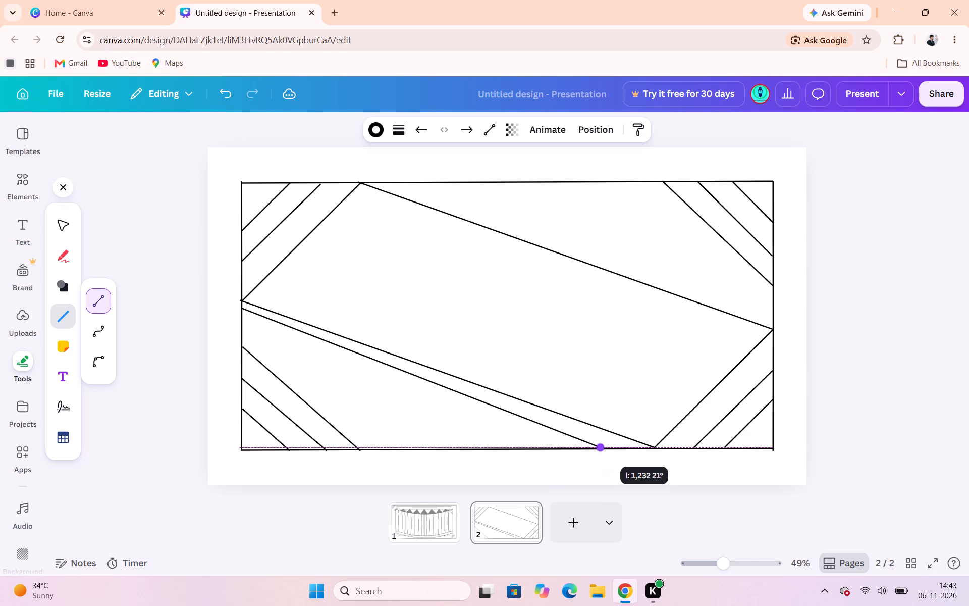
{"action": "left_click_drag", "start_coordinate": [601, 444], "coordinate": [632, 449]}
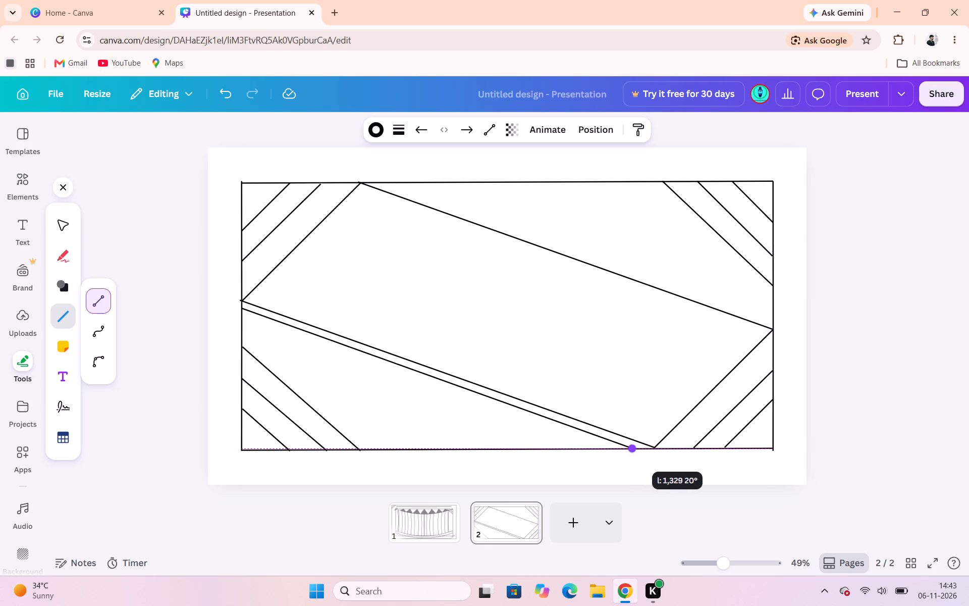
{"action": "left_click_drag", "start_coordinate": [632, 449], "coordinate": [640, 451]}
{"action": "left_click", "coordinate": [532, 454]}
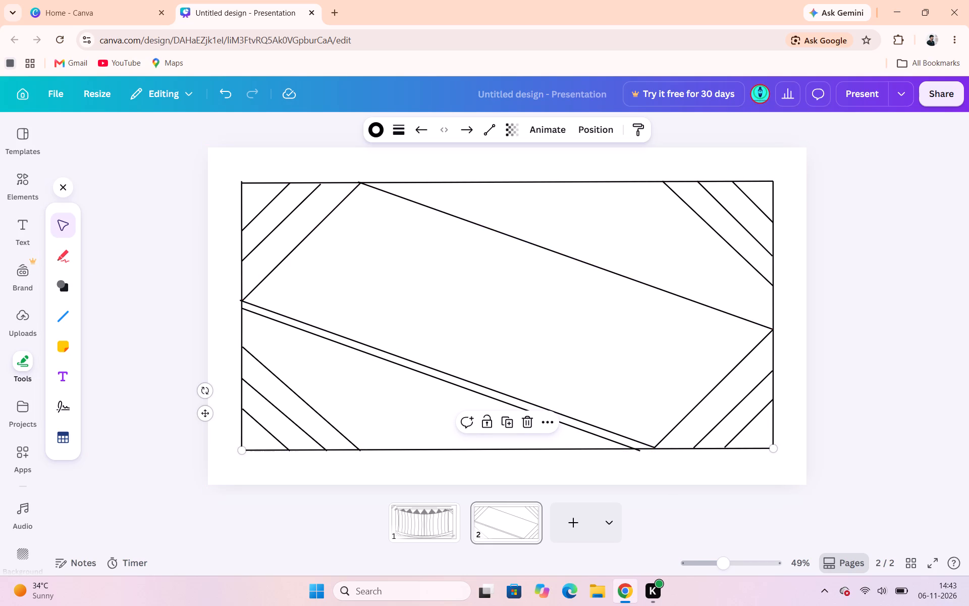
Draw a long slanted line just above the existing upper one, from top to right border, about 1,304 long at about 19°.
{"action": "left_click", "coordinate": [63, 315]}
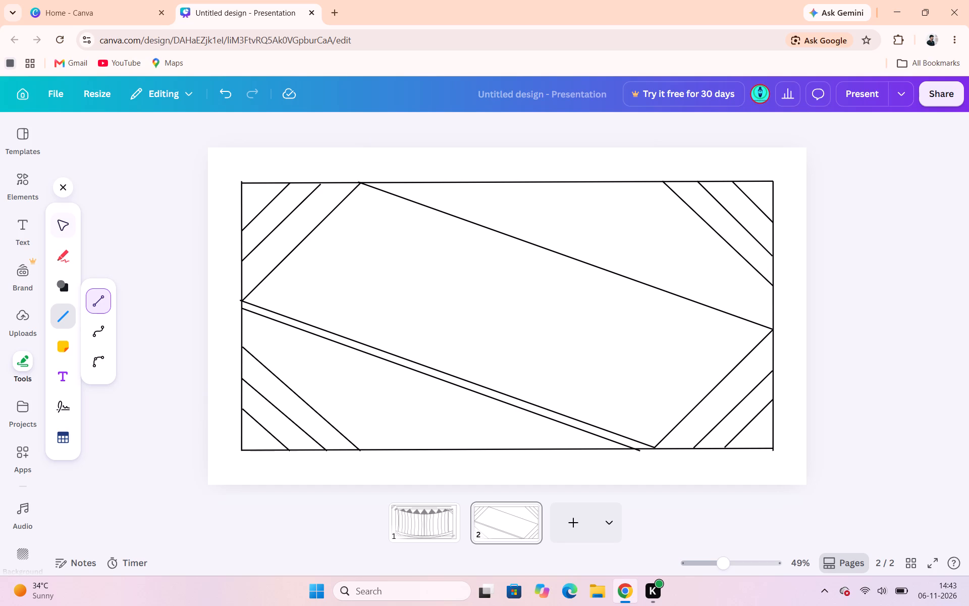
{"action": "left_click_drag", "start_coordinate": [389, 183], "coordinate": [714, 287]}
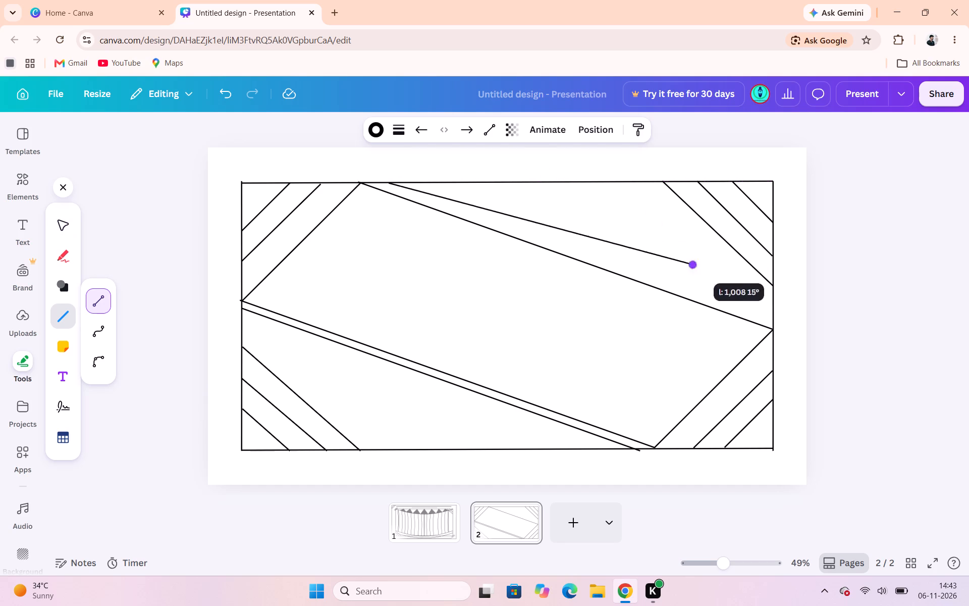
{"action": "left_click_drag", "start_coordinate": [714, 287], "coordinate": [773, 319]}
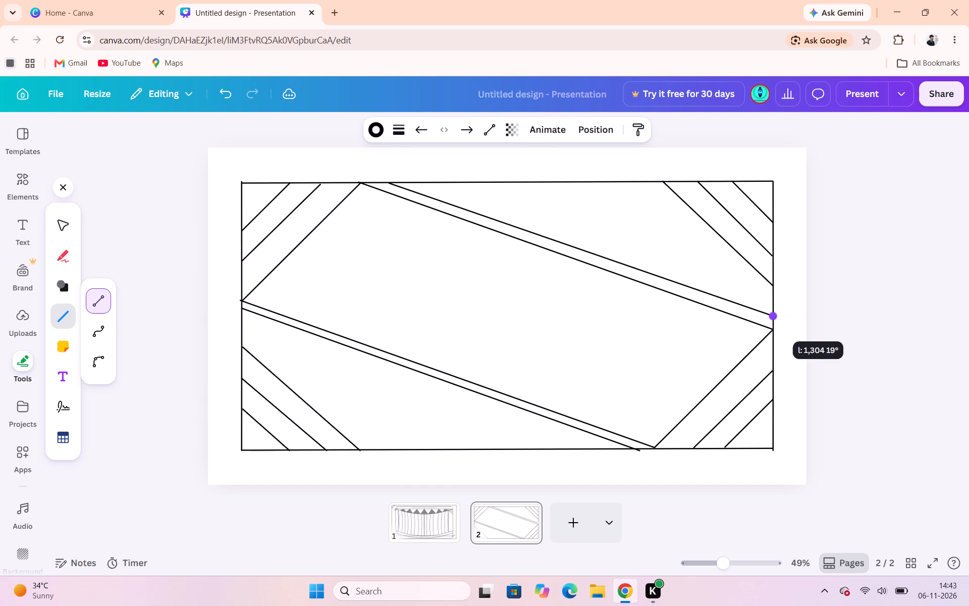
{"action": "left_click_drag", "start_coordinate": [773, 319], "coordinate": [772, 320]}
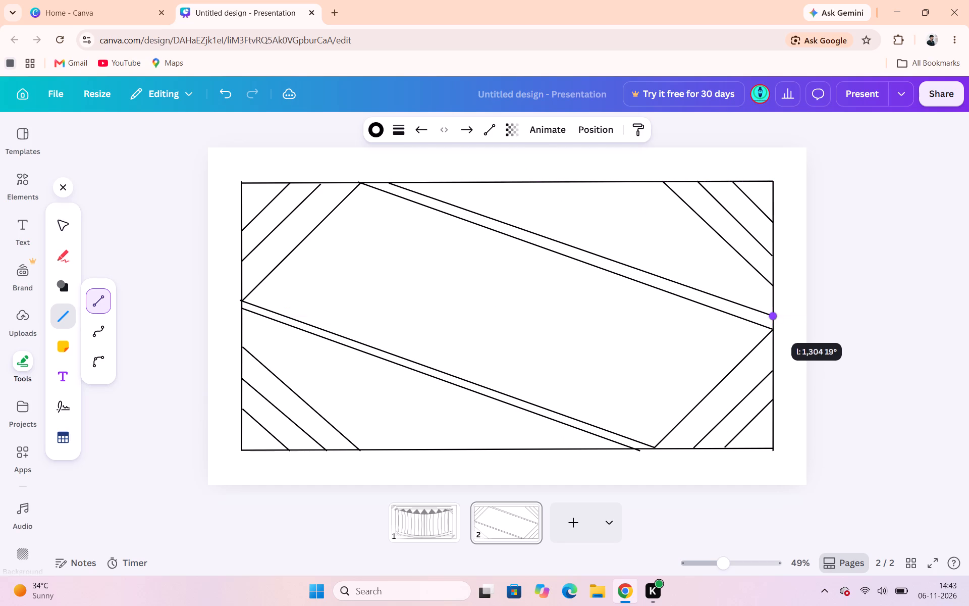
{"action": "left_click_drag", "start_coordinate": [772, 320], "coordinate": [773, 319]}
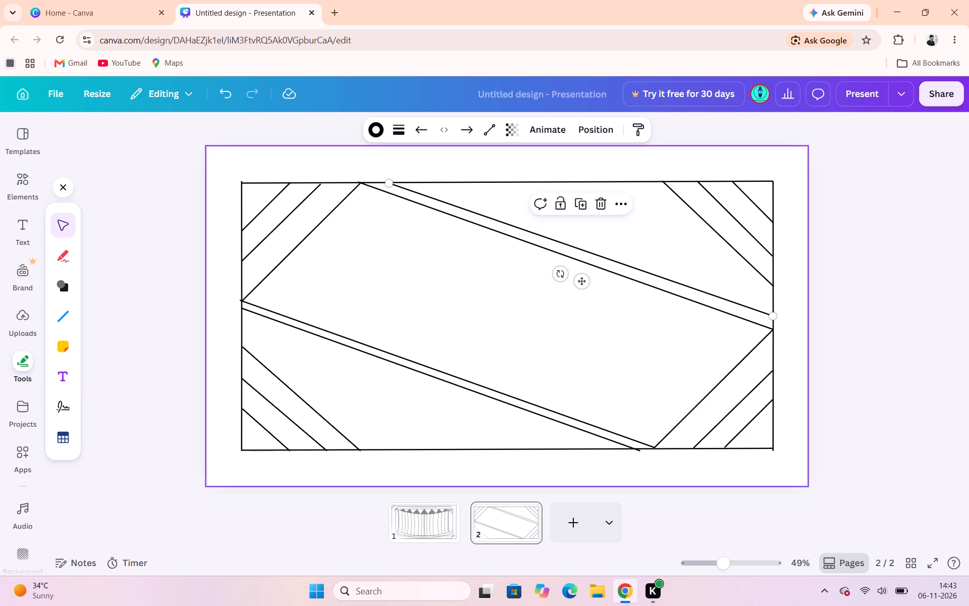
{"action": "left_click", "coordinate": [769, 315]}
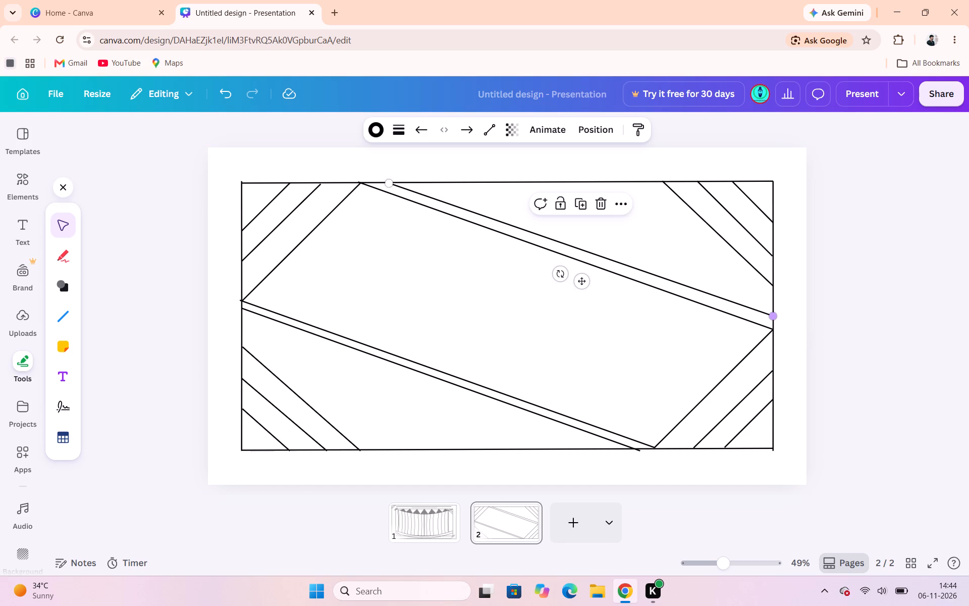
Draw a slanted line from the left border at the longest lower-left diagonal to the bottom border, about 1,012 long at about 20°.
{"action": "left_click", "coordinate": [920, 366]}
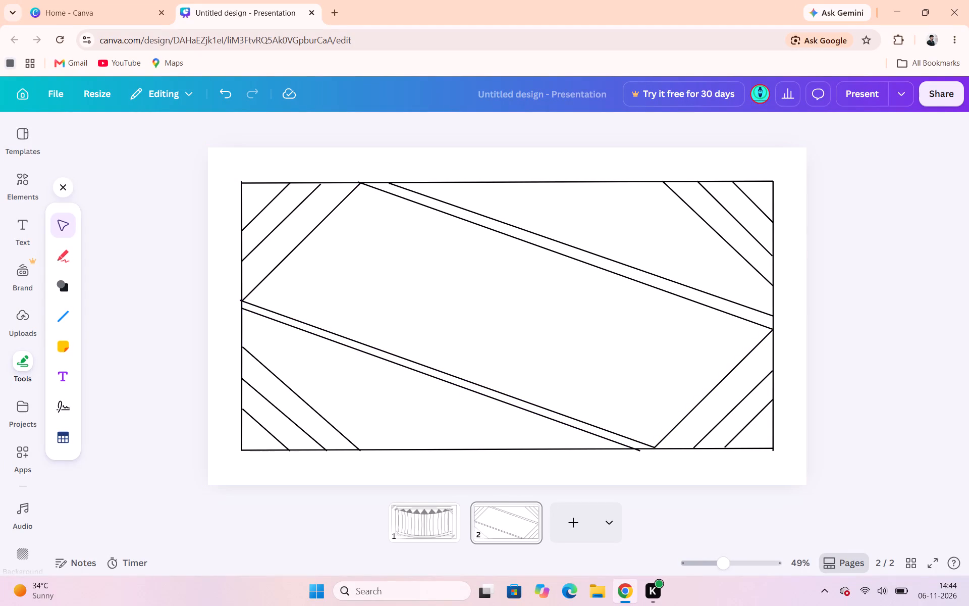
{"action": "left_click", "coordinate": [65, 320]}
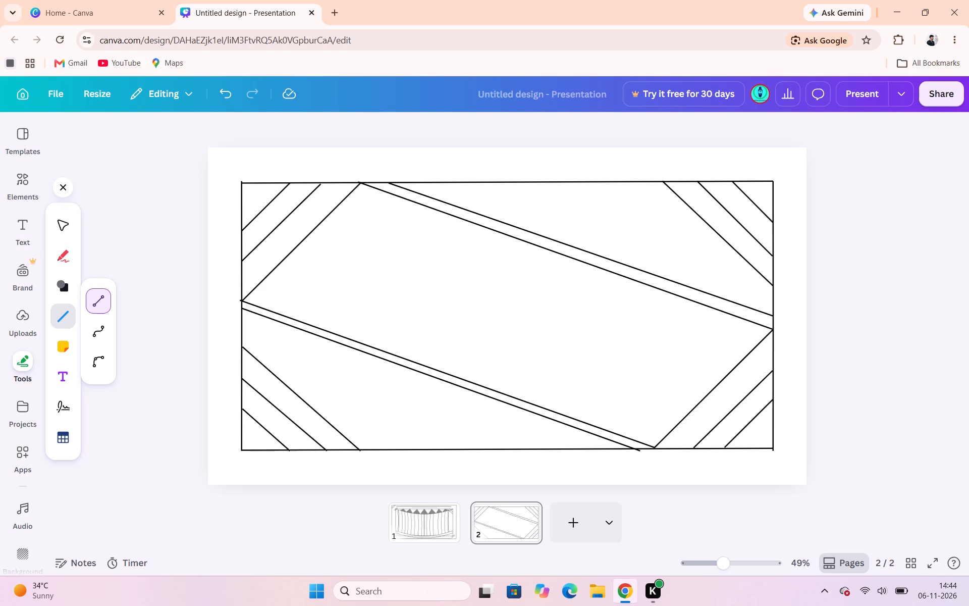
{"action": "left_click_drag", "start_coordinate": [241, 345], "coordinate": [578, 451]}
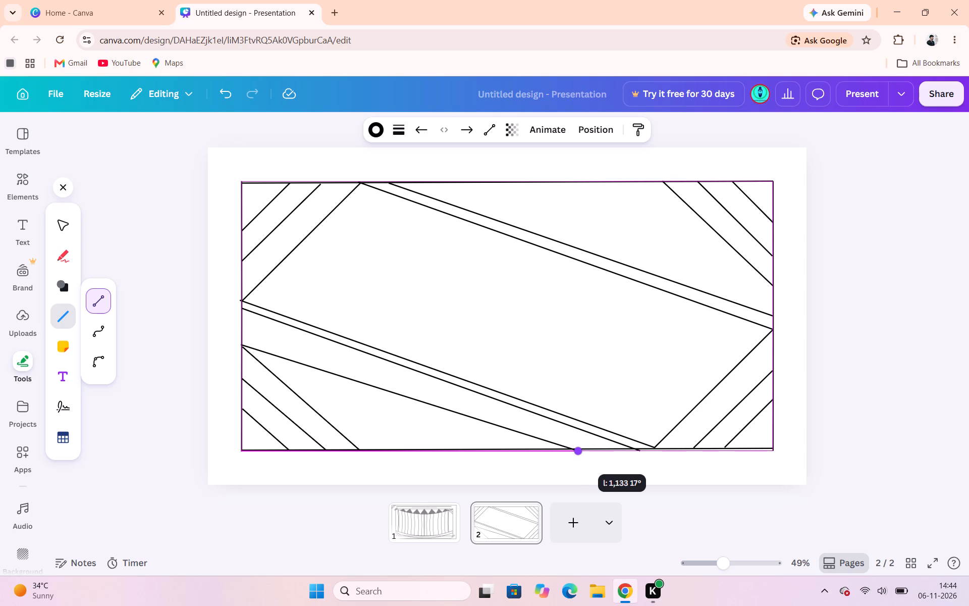
{"action": "left_click_drag", "start_coordinate": [578, 451], "coordinate": [538, 451]}
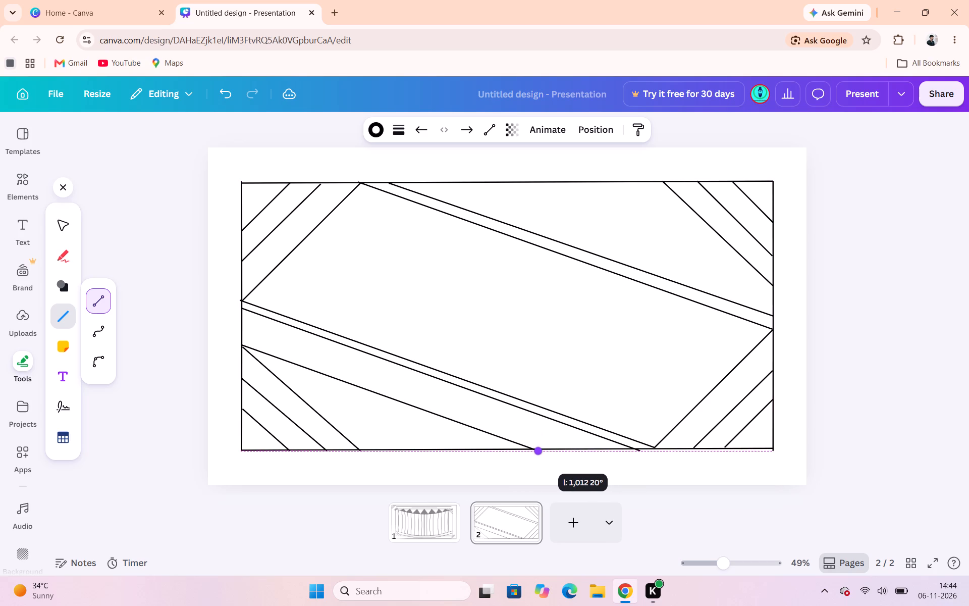
{"action": "left_click_drag", "start_coordinate": [538, 451], "coordinate": [539, 450]}
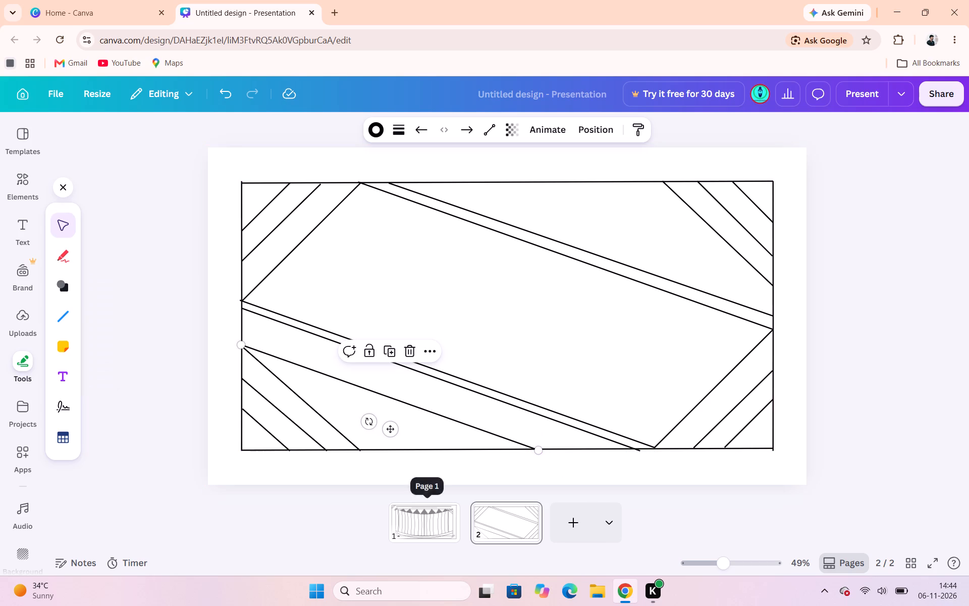
{"action": "left_click", "coordinate": [320, 515]}
{"action": "left_click", "coordinate": [165, 422]}
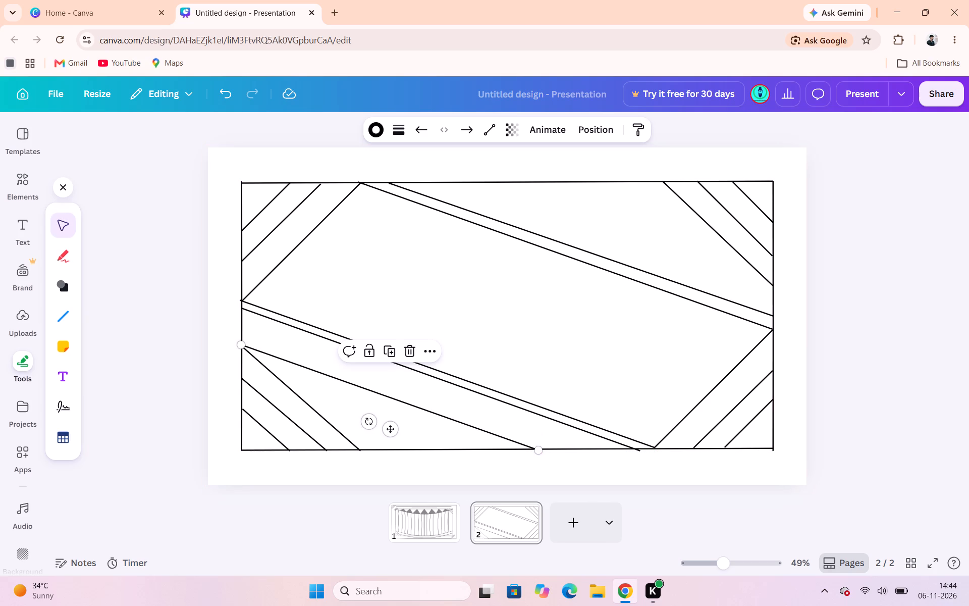
Draw a slanted line from the right border at the longest upper-right diagonal to the top border, about 996 long at about 19°.
{"action": "left_click", "coordinate": [62, 319]}
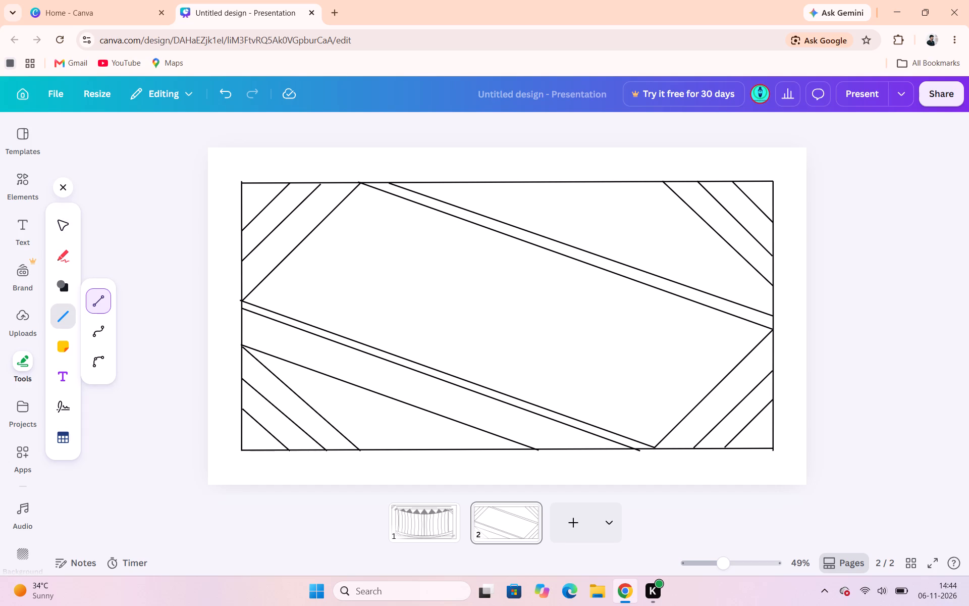
{"action": "left_click_drag", "start_coordinate": [773, 285], "coordinate": [474, 182]}
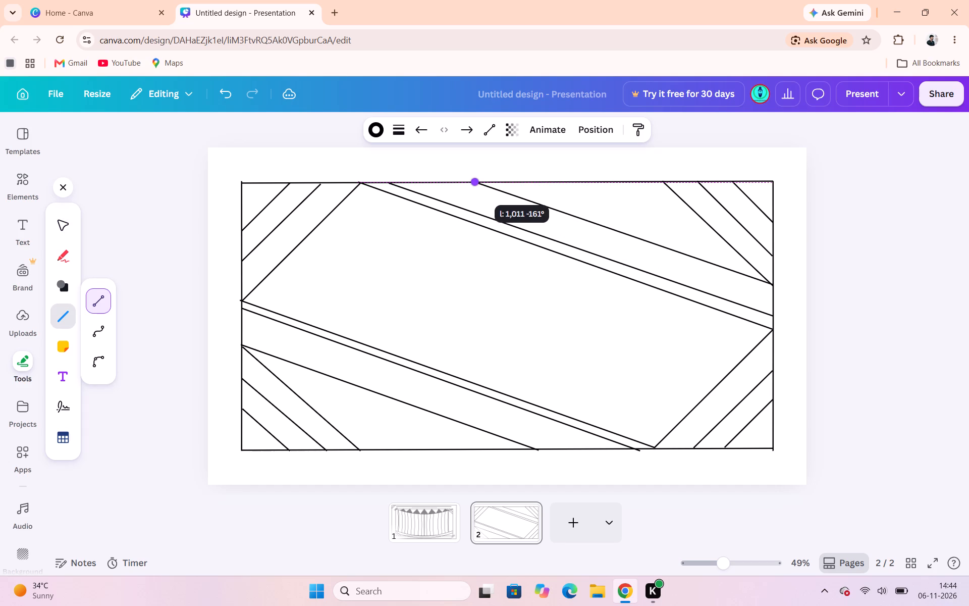
{"action": "left_click_drag", "start_coordinate": [474, 182], "coordinate": [479, 182]}
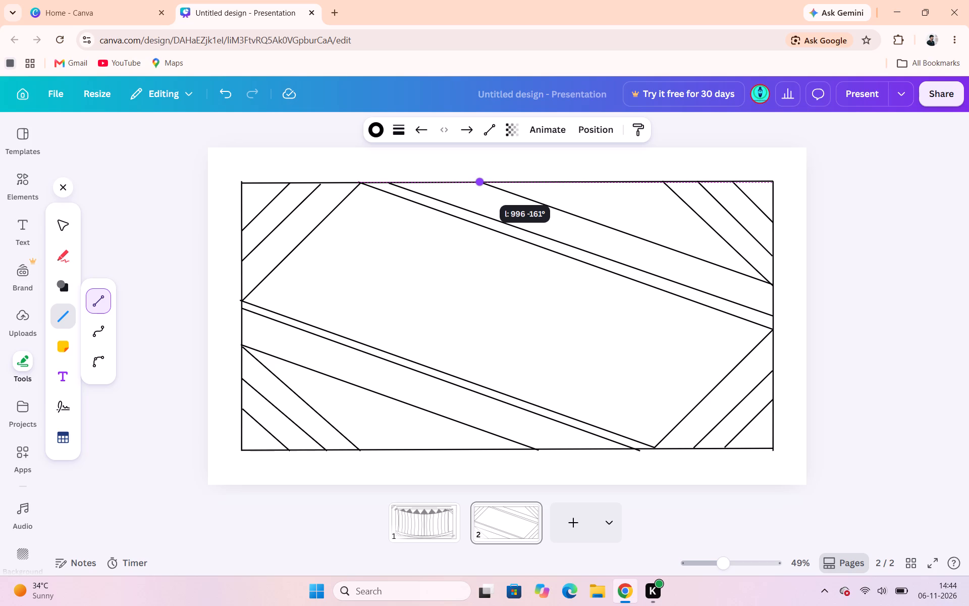
{"action": "left_click_drag", "start_coordinate": [479, 182], "coordinate": [479, 182]}
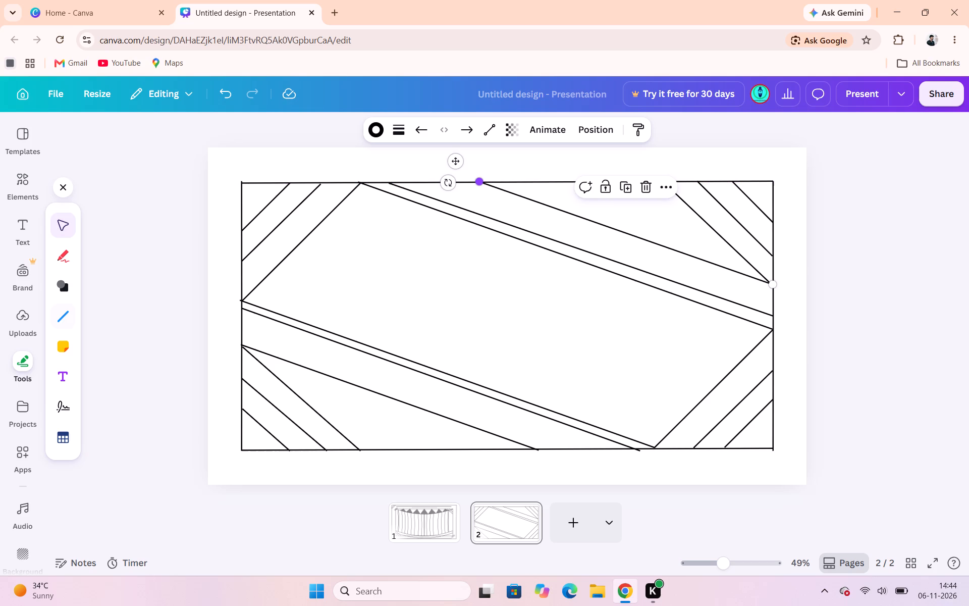
{"action": "left_click", "coordinate": [365, 170]}
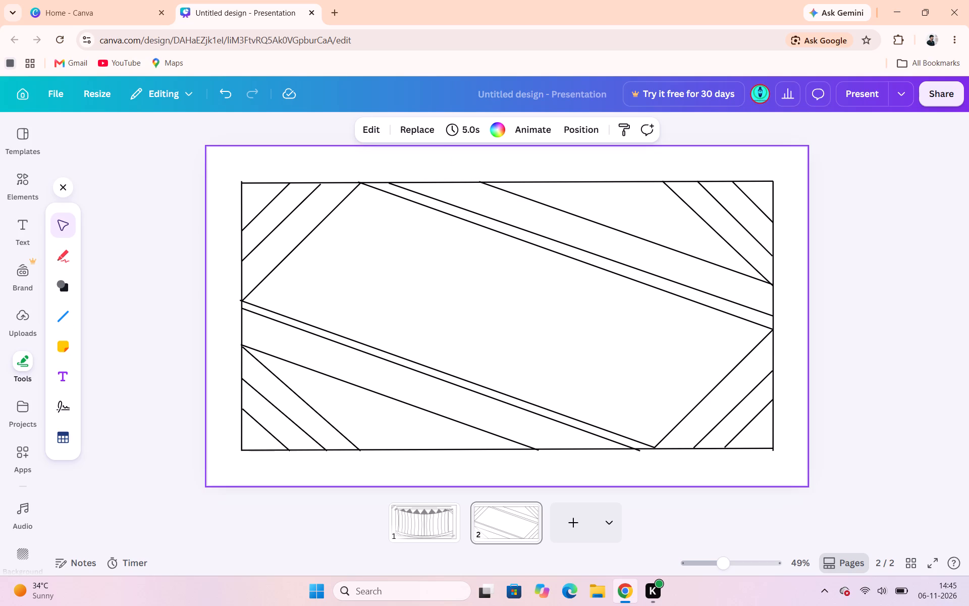
{"action": "left_click", "coordinate": [890, 283]}
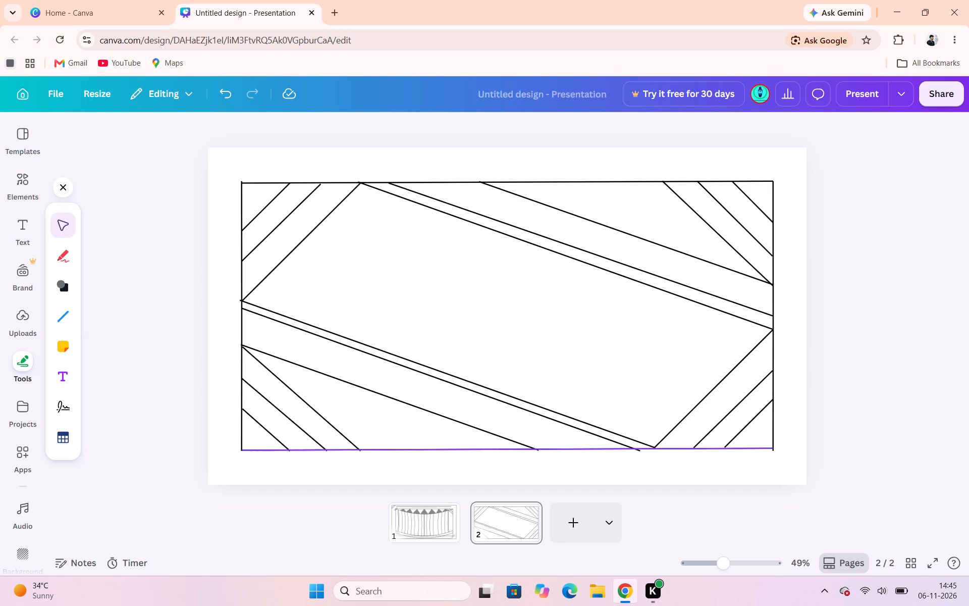
Pull back the bottom end of the lower line in the lower long slanted pair so it ends on the bottom border.
{"action": "left_click", "coordinate": [632, 449]}
{"action": "left_click_drag", "start_coordinate": [638, 452], "coordinate": [629, 444]}
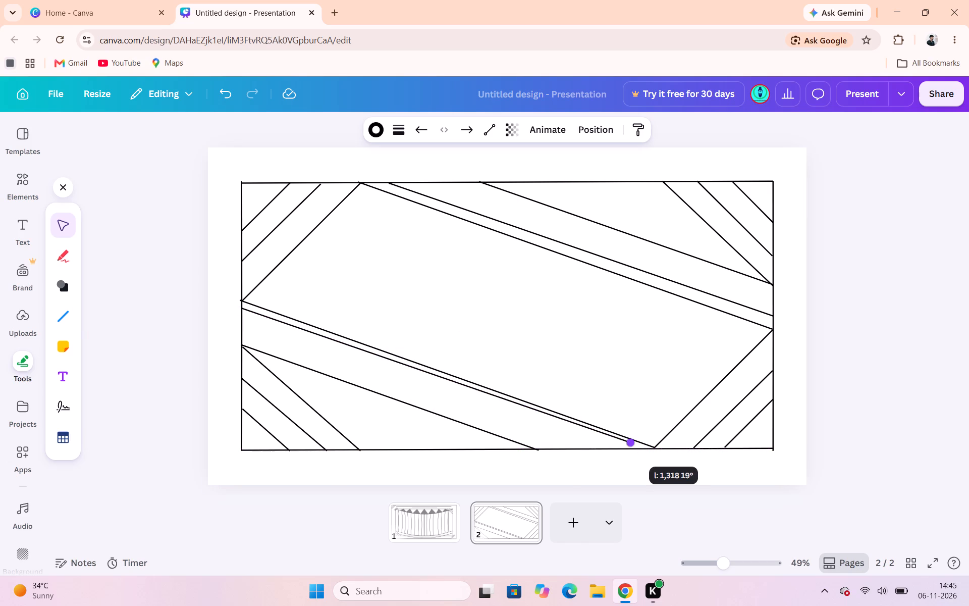
{"action": "left_click_drag", "start_coordinate": [629, 444], "coordinate": [629, 448]}
{"action": "left_click", "coordinate": [675, 477]}
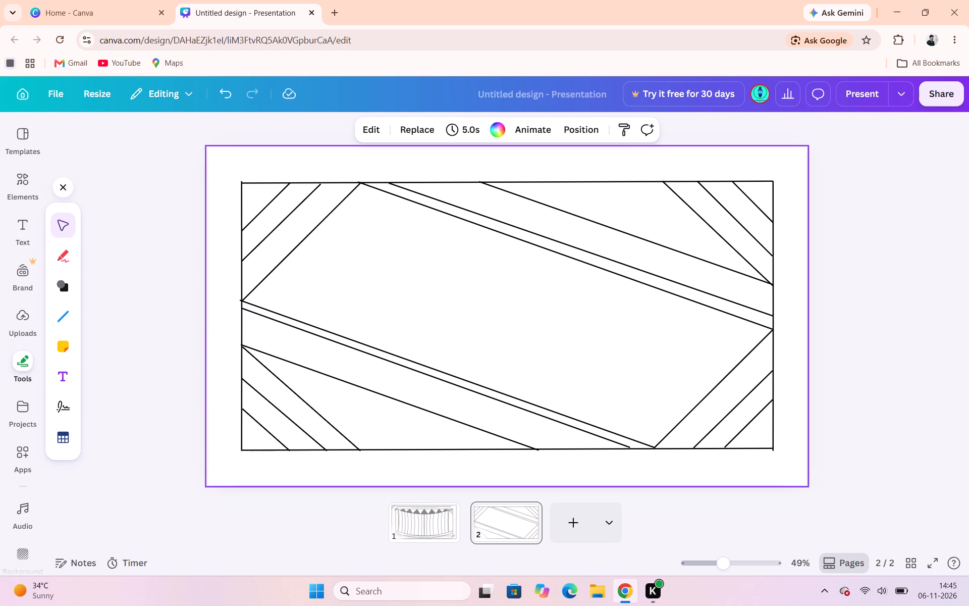
{"action": "left_click", "coordinate": [626, 444]}
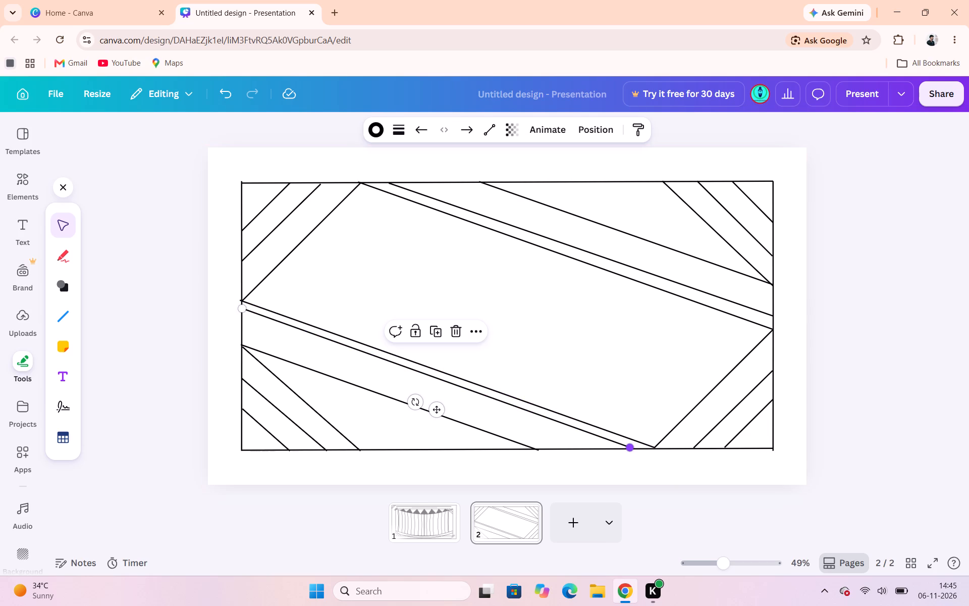
{"action": "left_click", "coordinate": [629, 447]}
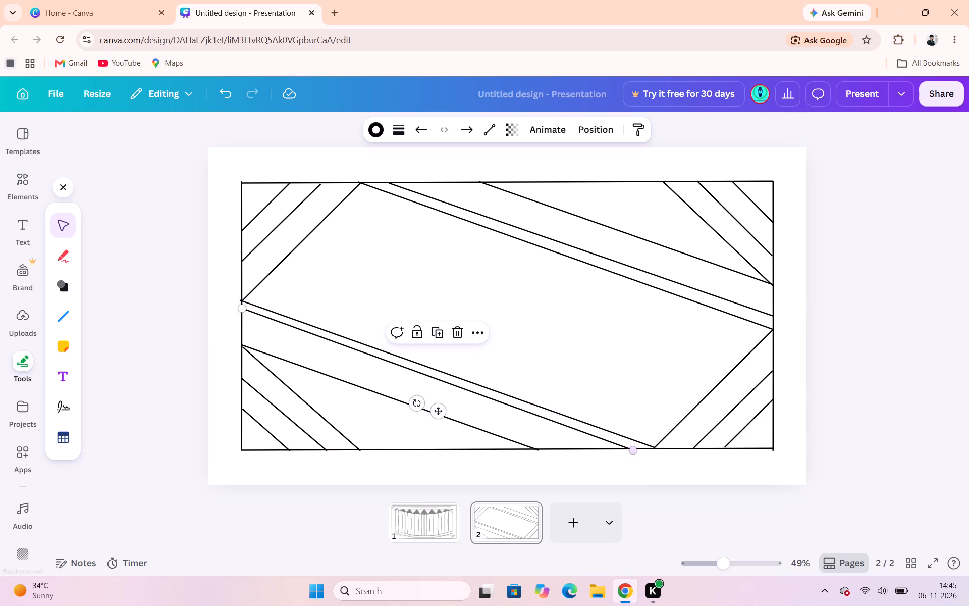
{"action": "left_click", "coordinate": [878, 516]}
{"action": "left_click", "coordinate": [885, 456]}
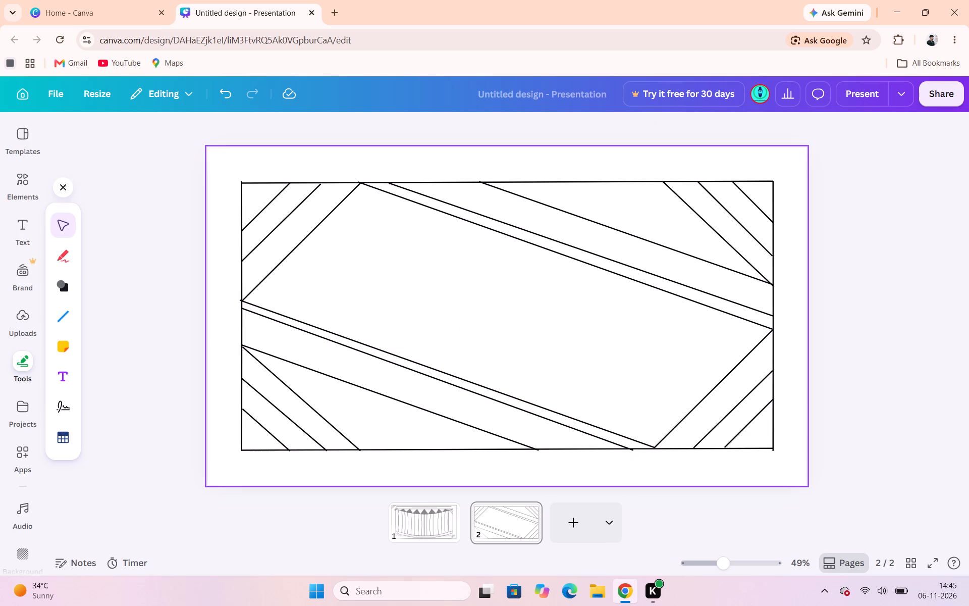
{"action": "left_click", "coordinate": [628, 448]}
{"action": "left_click_drag", "start_coordinate": [628, 448], "coordinate": [632, 448]}
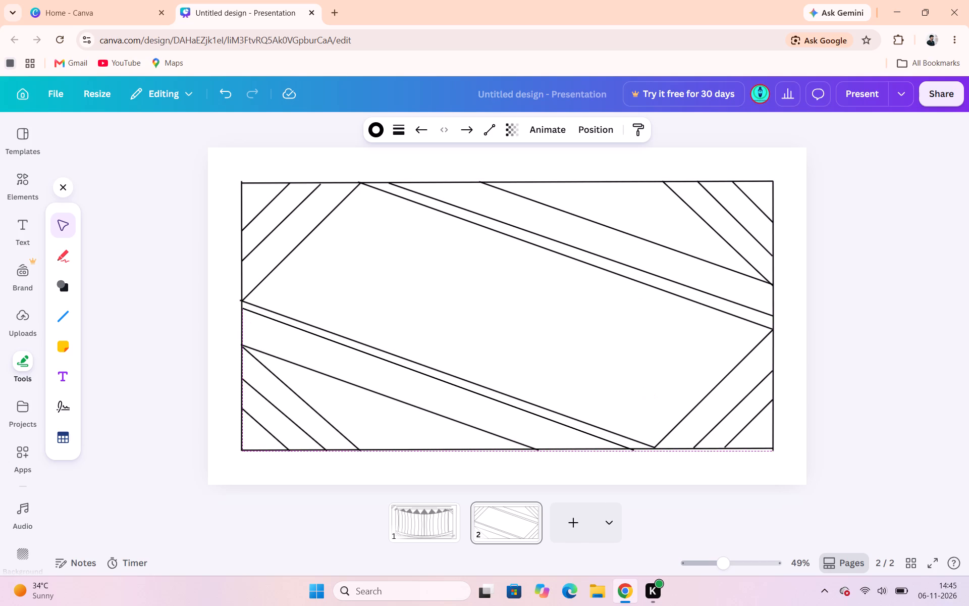
{"action": "left_click_drag", "start_coordinate": [632, 448], "coordinate": [635, 447]}
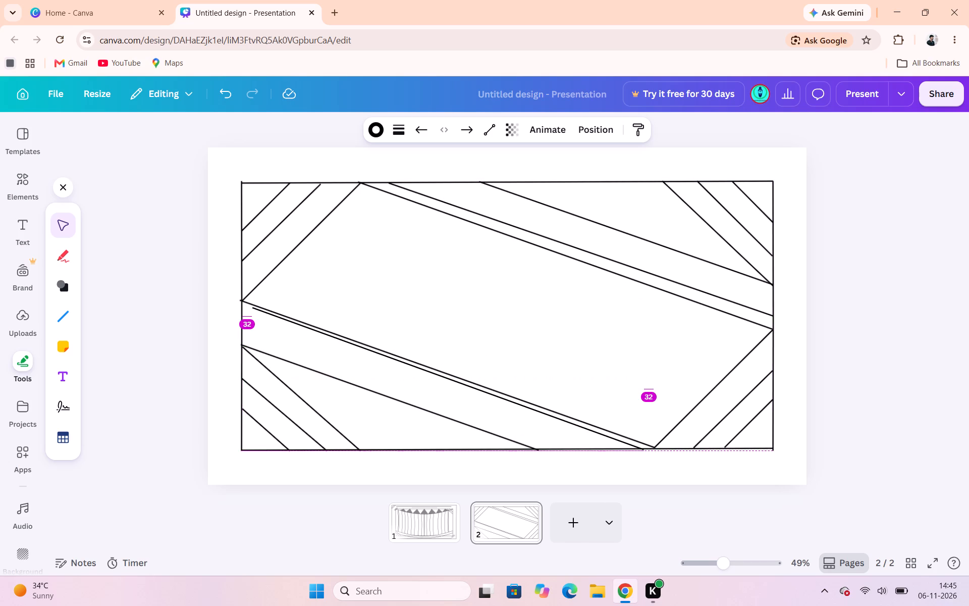
{"action": "left_click_drag", "start_coordinate": [635, 447], "coordinate": [633, 448]}
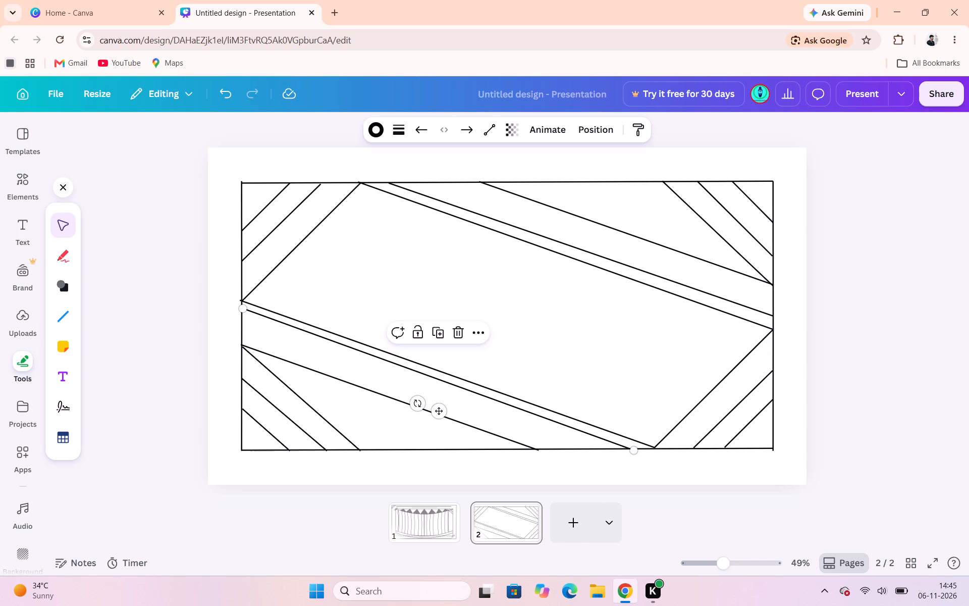
{"action": "left_click", "coordinate": [968, 461]}
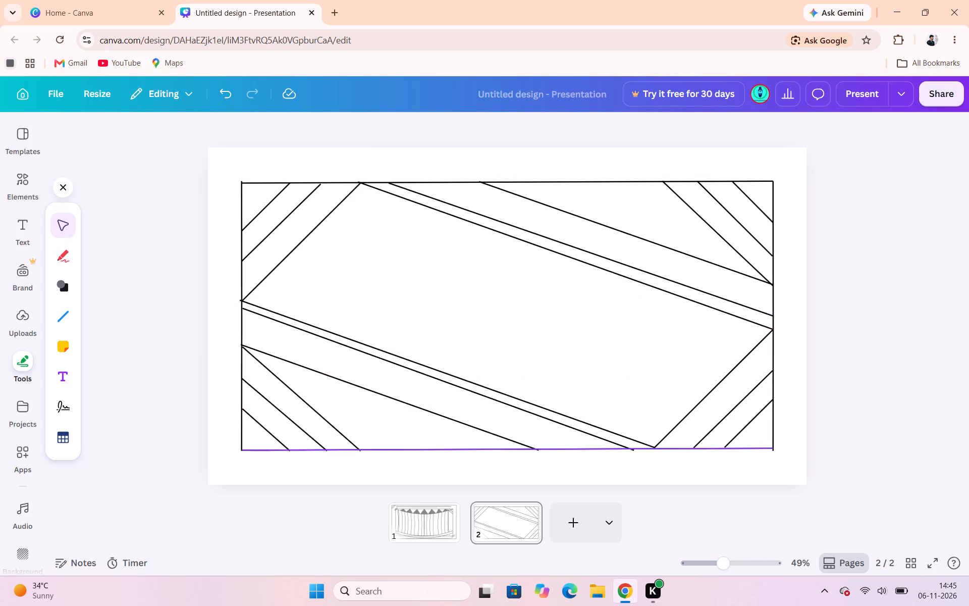
{"action": "double_click", "coordinate": [612, 441]}
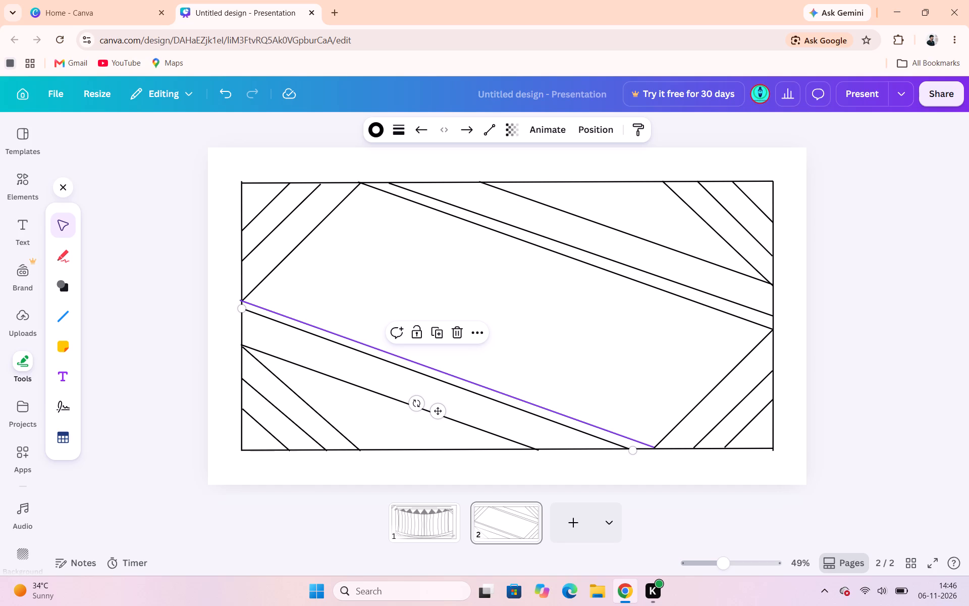
{"action": "left_click", "coordinate": [873, 284]}
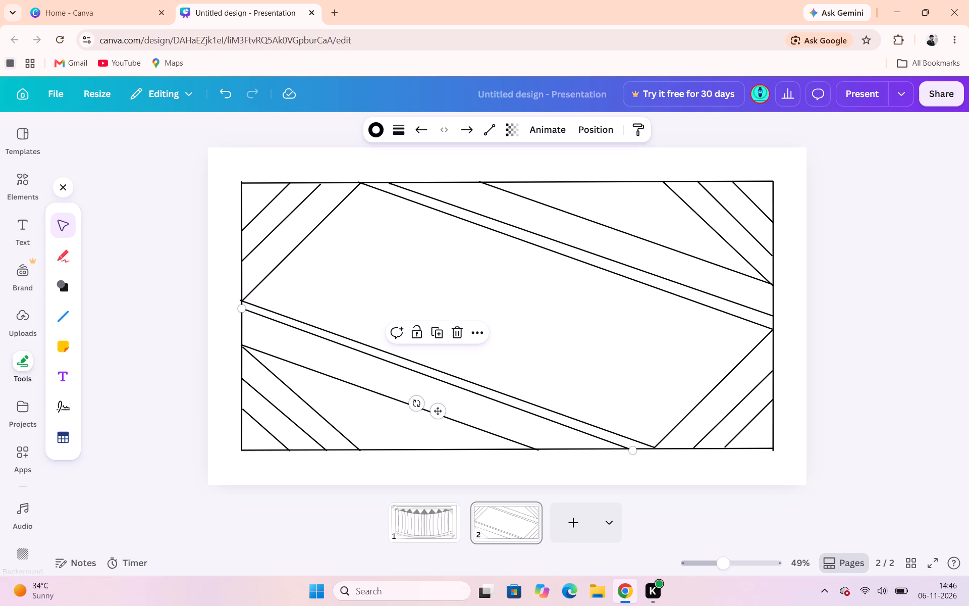
Draw an inner line from the left-border end of the longest upper-left diagonal toward the upper slanted pair, about 561 long at about 35°.
{"action": "left_click", "coordinate": [63, 317]}
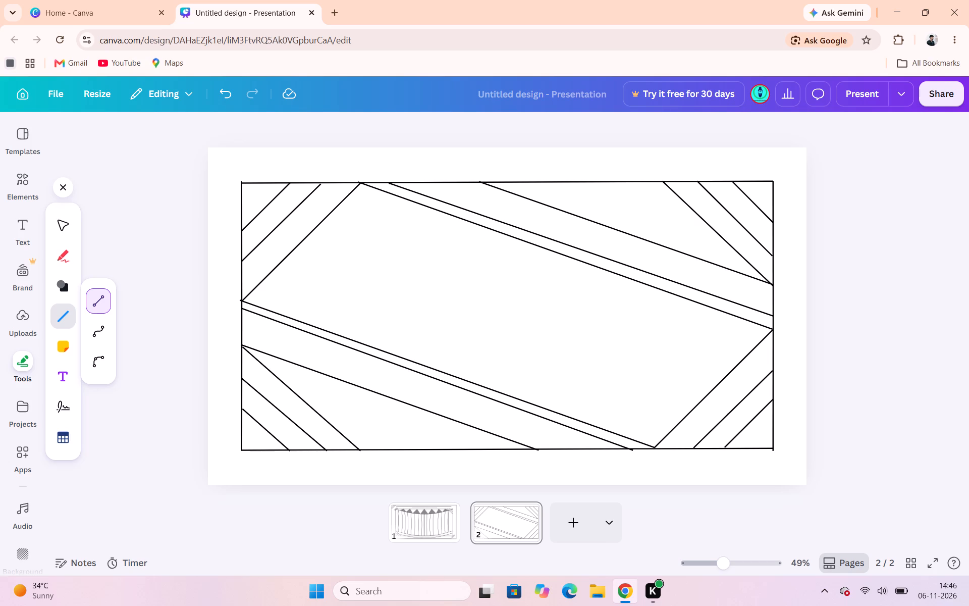
{"action": "left_click_drag", "start_coordinate": [245, 299], "coordinate": [385, 203]}
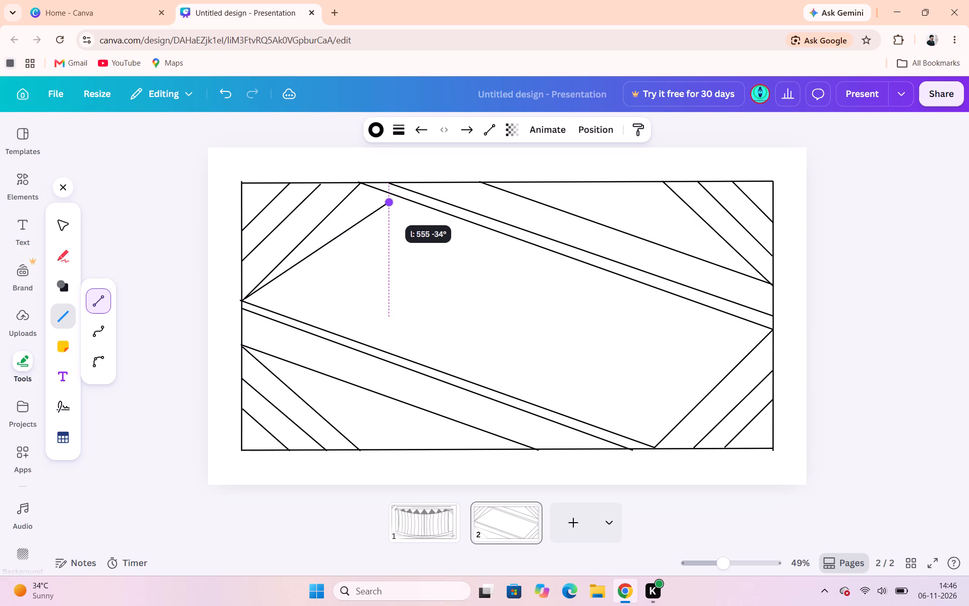
{"action": "left_click_drag", "start_coordinate": [385, 203], "coordinate": [389, 199]}
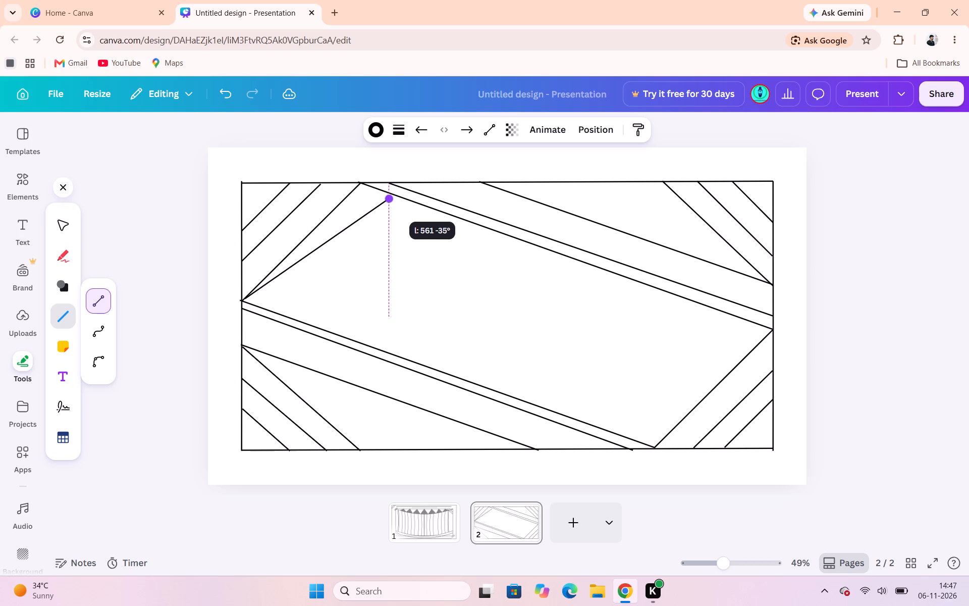
{"action": "left_click_drag", "start_coordinate": [389, 199], "coordinate": [390, 198]}
{"action": "left_click", "coordinate": [390, 198]}
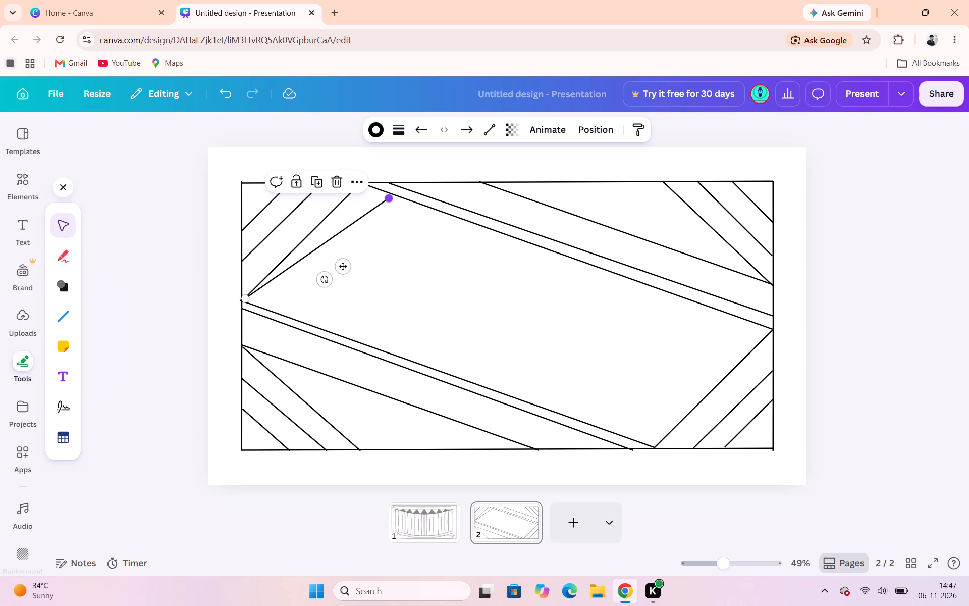
Extend the upper end of the inner line so it meets the lower line of the upper long slanted pair.
{"action": "left_click_drag", "start_coordinate": [387, 197], "coordinate": [396, 193]}
{"action": "left_click_drag", "start_coordinate": [396, 193], "coordinate": [392, 194]}
{"action": "left_click", "coordinate": [427, 262]}
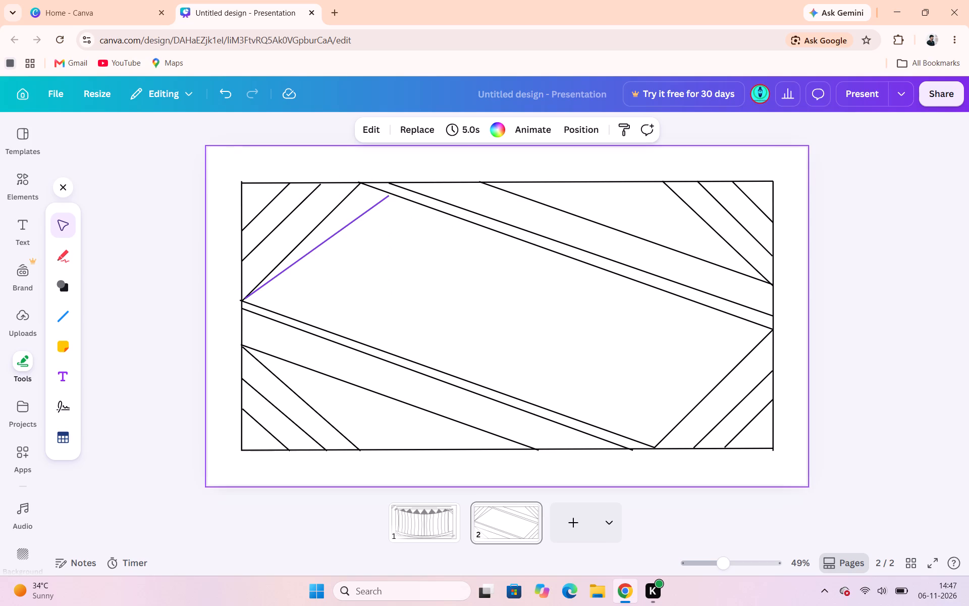
{"action": "right_click", "coordinate": [371, 209]}
{"action": "left_click", "coordinate": [386, 195]}
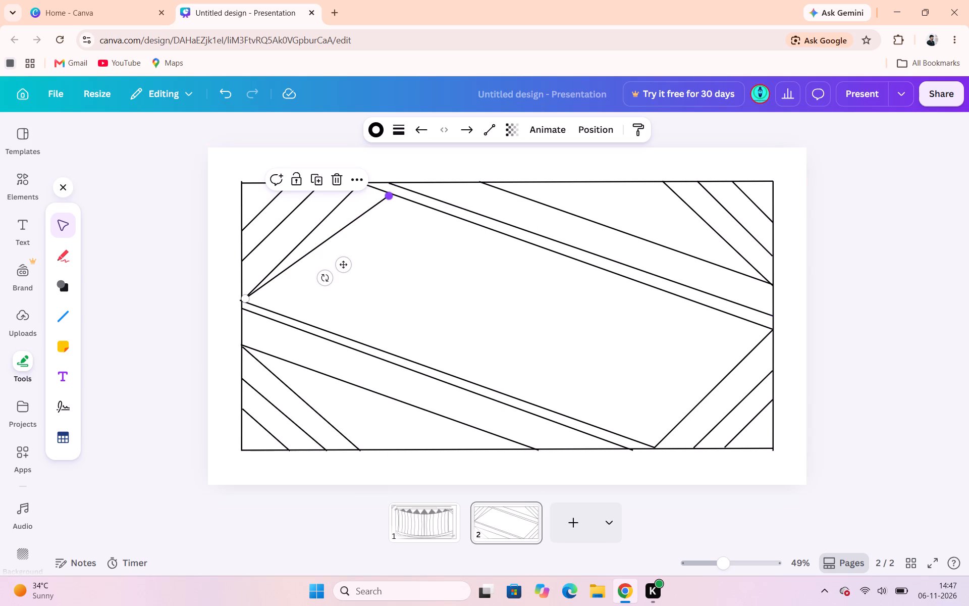
{"action": "left_click", "coordinate": [389, 193]}
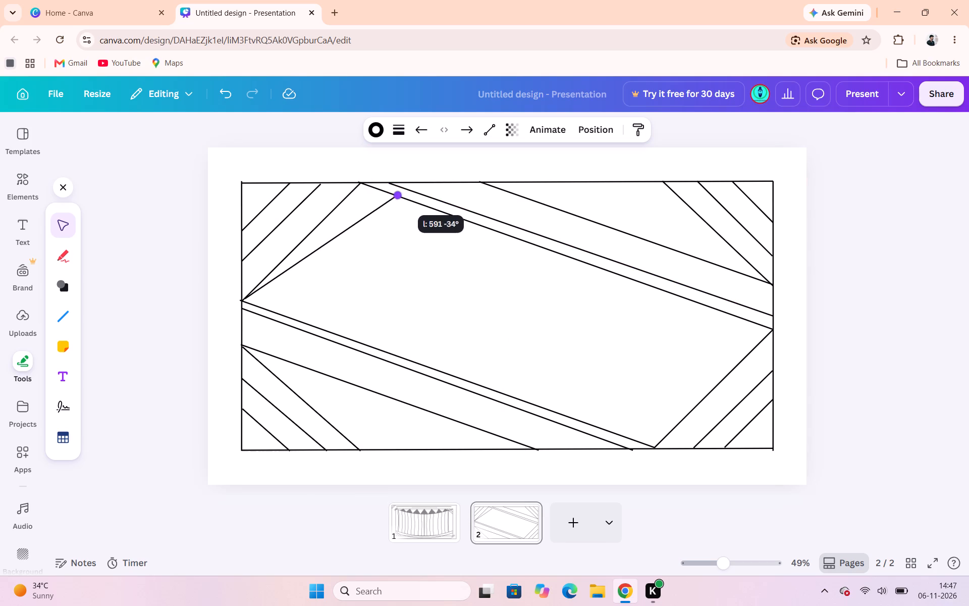
{"action": "left_click", "coordinate": [433, 256]}
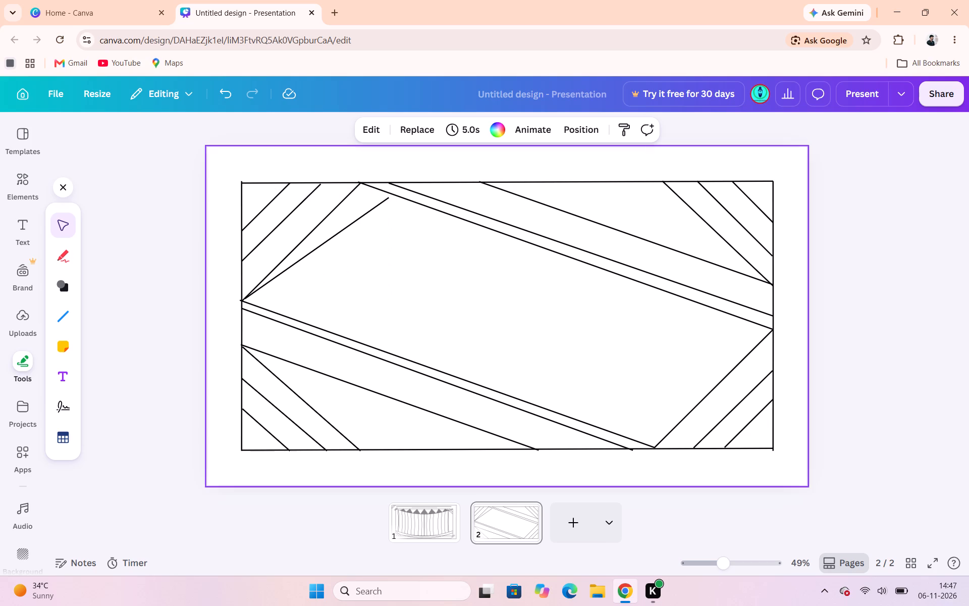
{"action": "left_click", "coordinate": [382, 206]}
{"action": "left_click_drag", "start_coordinate": [388, 200], "coordinate": [400, 194]}
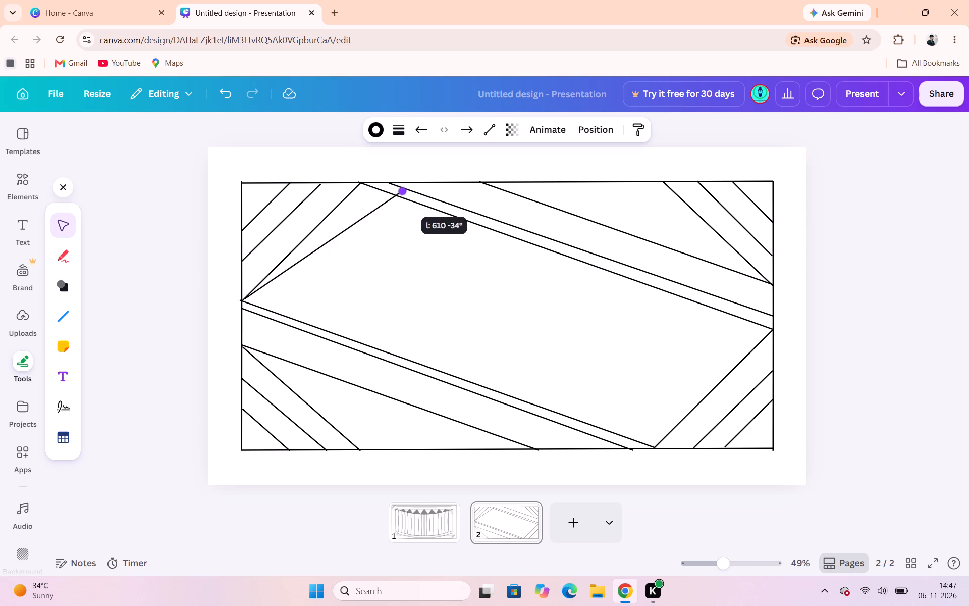
{"action": "left_click_drag", "start_coordinate": [400, 194], "coordinate": [394, 195]}
{"action": "left_click", "coordinate": [449, 244]}
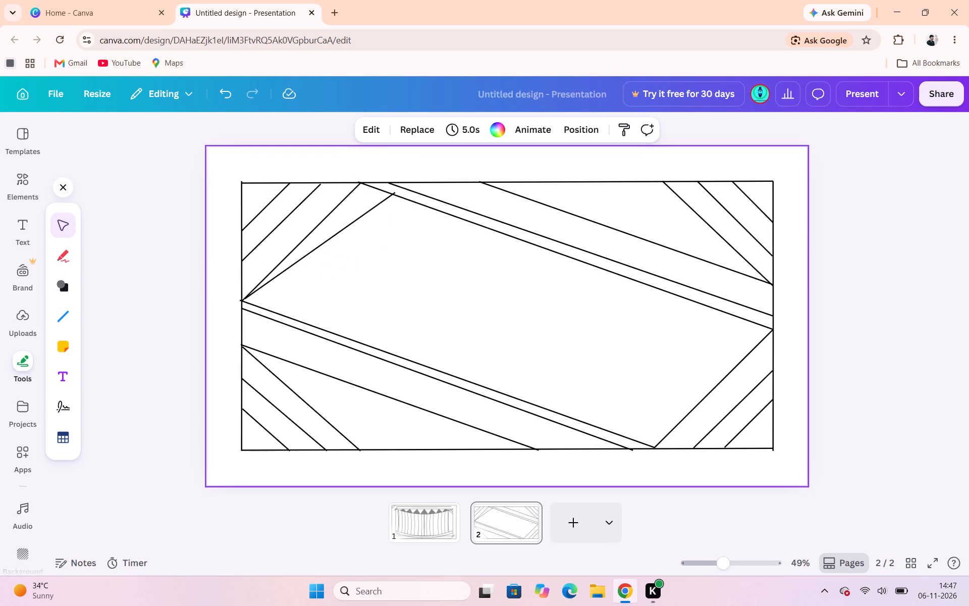
{"action": "left_click", "coordinate": [339, 235]}
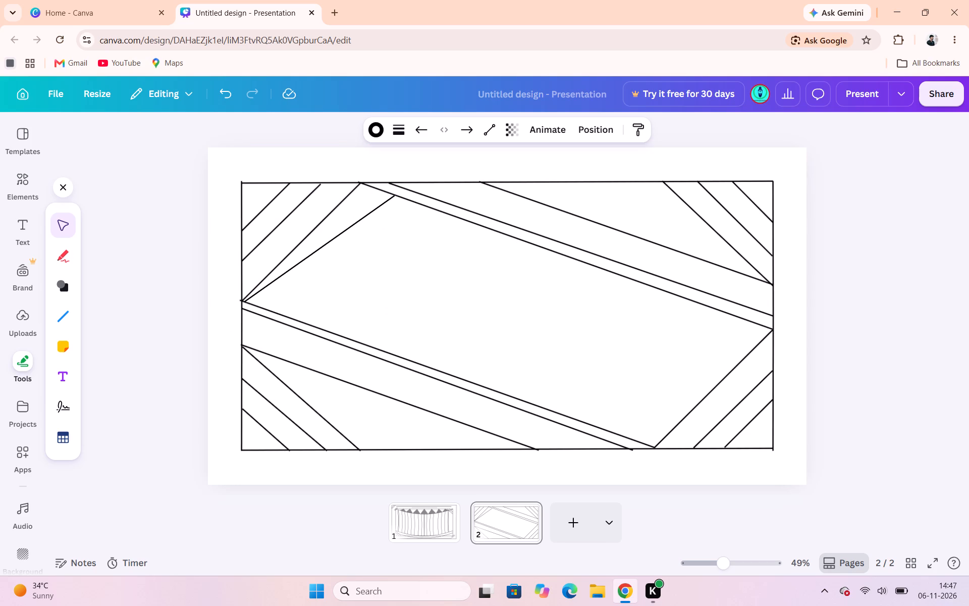
{"action": "left_click", "coordinate": [393, 284]}
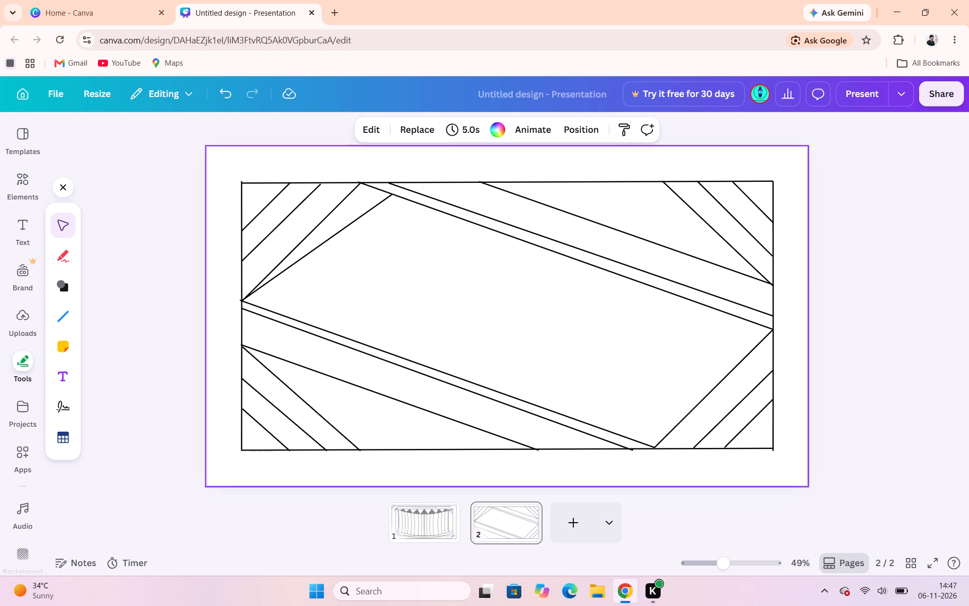
Duplicate the inner line twice and place one copy parallel beside the original, spanning between the upper and lower slanted pairs.
{"action": "left_click", "coordinate": [370, 210]}
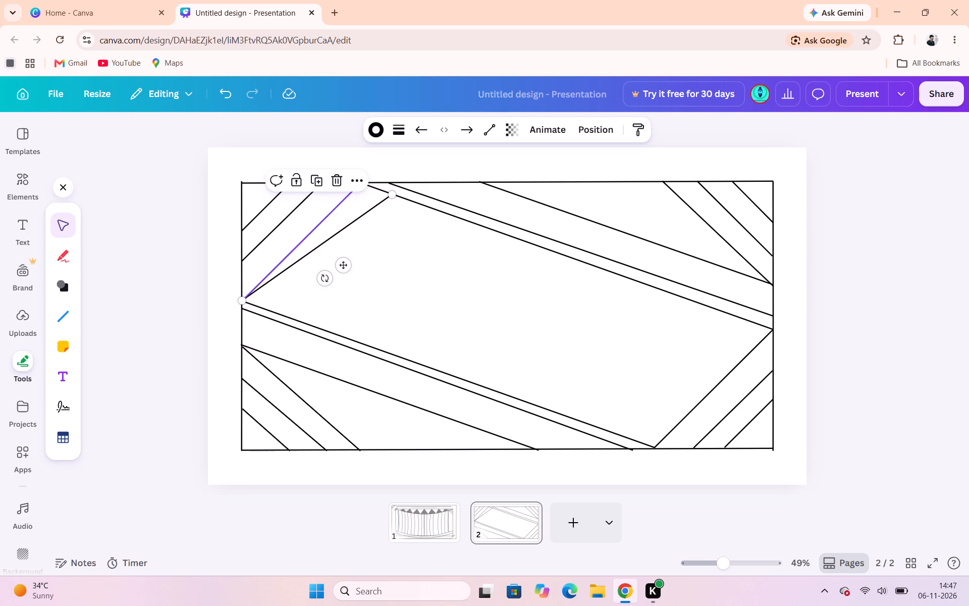
{"action": "left_click", "coordinate": [319, 178]}
{"action": "left_click", "coordinate": [319, 178]}
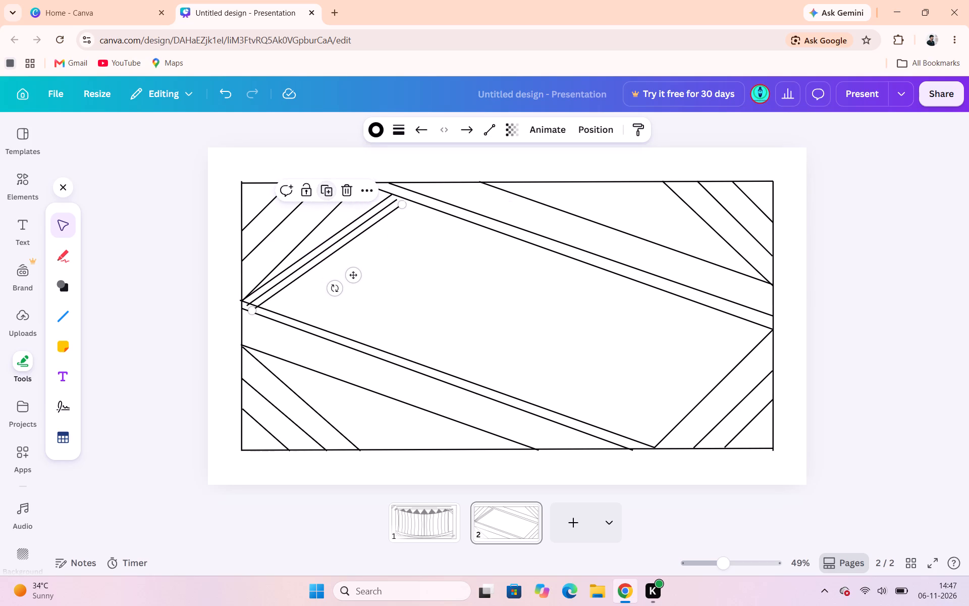
{"action": "left_click", "coordinate": [319, 178]}
{"action": "double_click", "coordinate": [319, 178]}
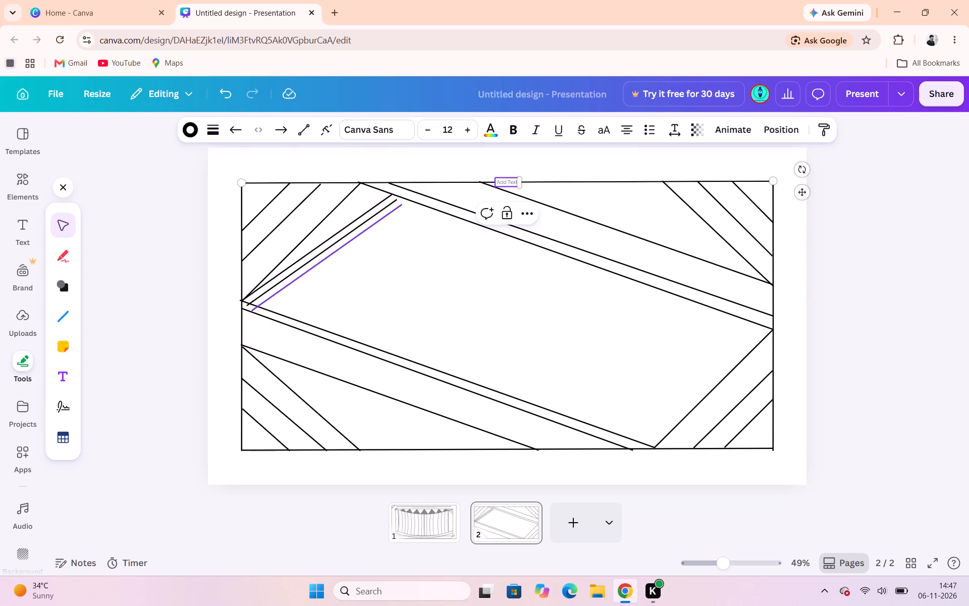
{"action": "left_click_drag", "start_coordinate": [378, 219], "coordinate": [386, 219]}
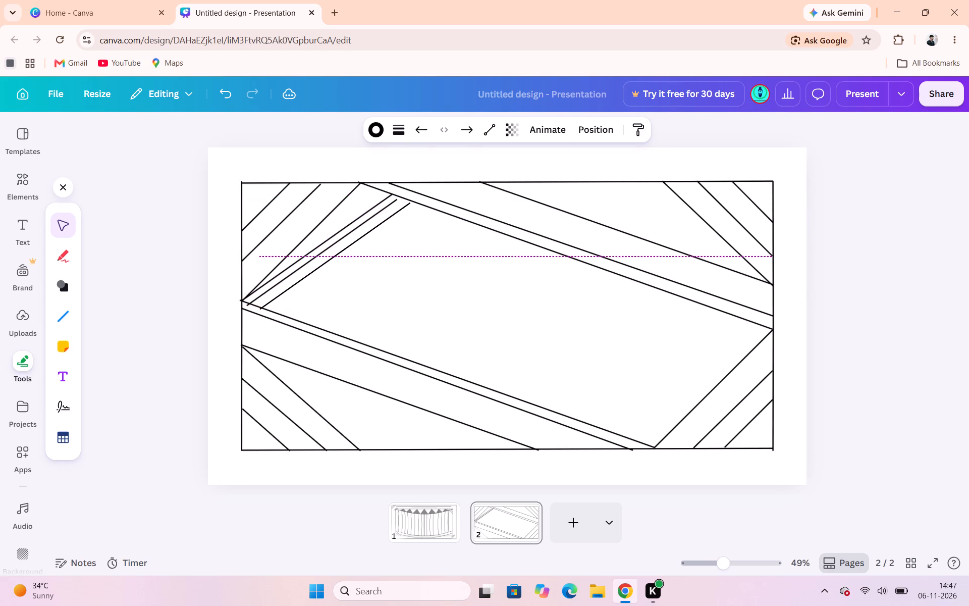
{"action": "left_click_drag", "start_coordinate": [386, 219], "coordinate": [389, 219]}
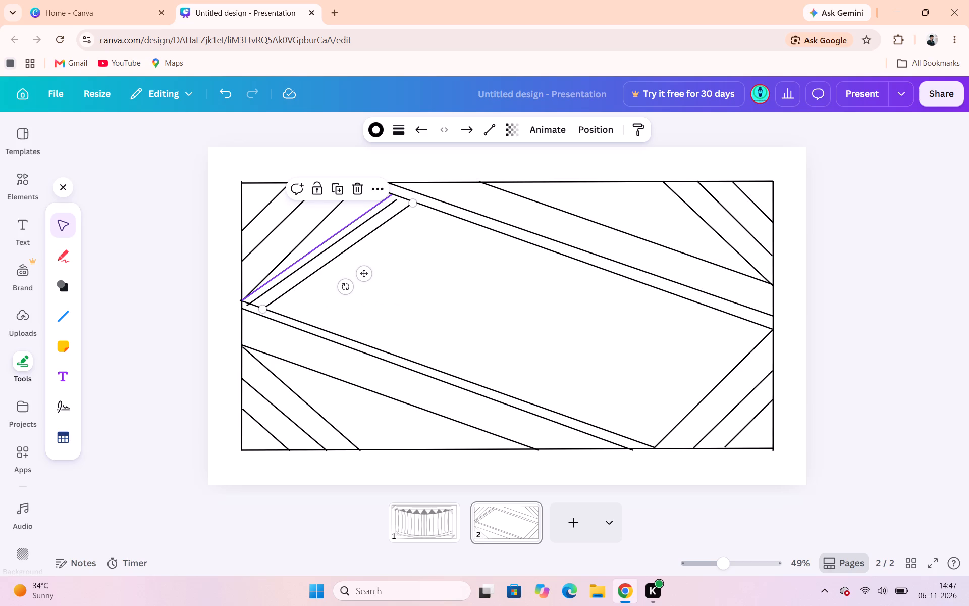
Move the other copy further inward as the third parallel inner line, with both ends meeting the slanted pairs.
{"action": "left_click_drag", "start_coordinate": [348, 226], "coordinate": [353, 226]}
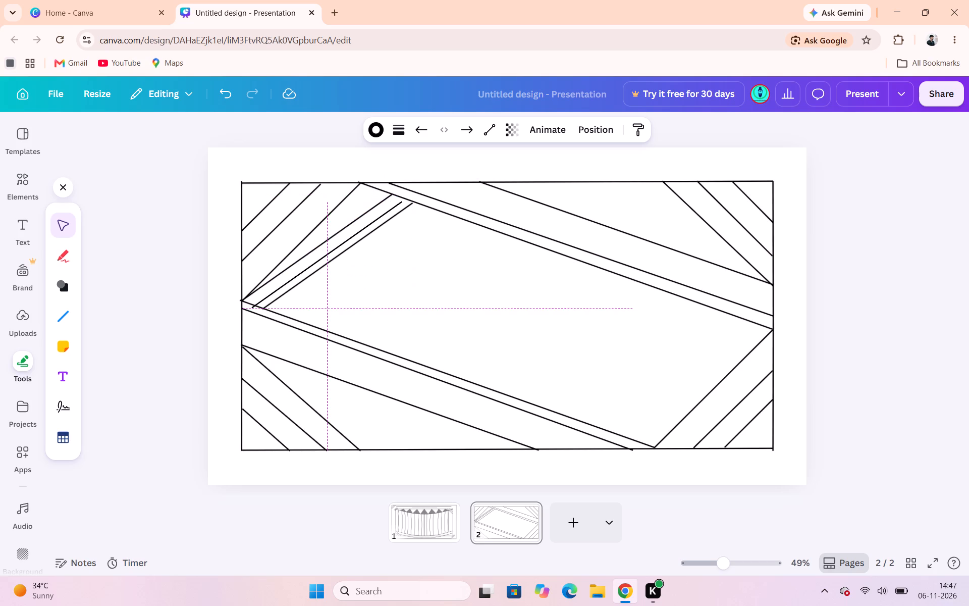
{"action": "left_click_drag", "start_coordinate": [353, 226], "coordinate": [359, 224]}
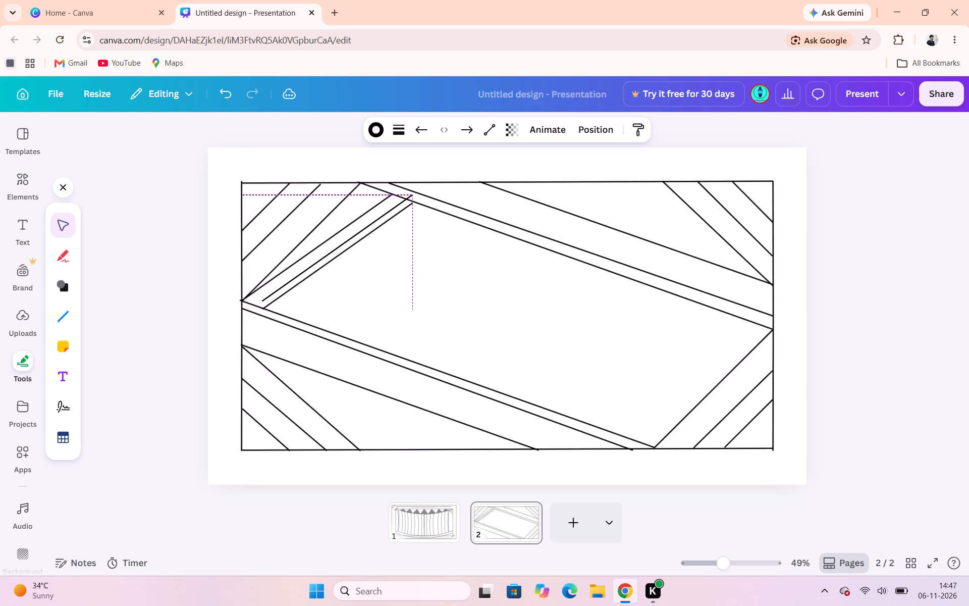
{"action": "left_click_drag", "start_coordinate": [359, 224], "coordinate": [406, 237]}
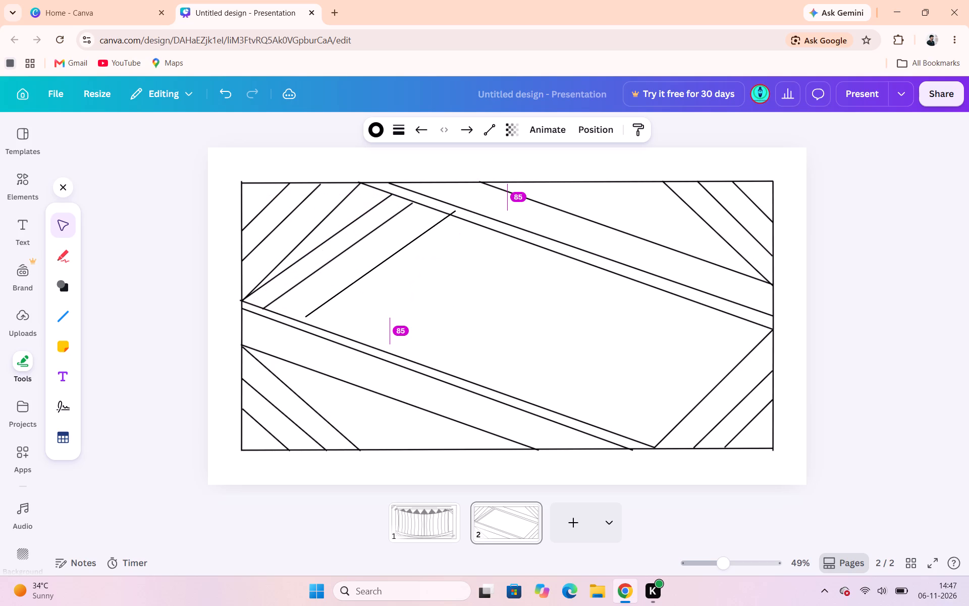
{"action": "left_click_drag", "start_coordinate": [406, 237], "coordinate": [395, 240]}
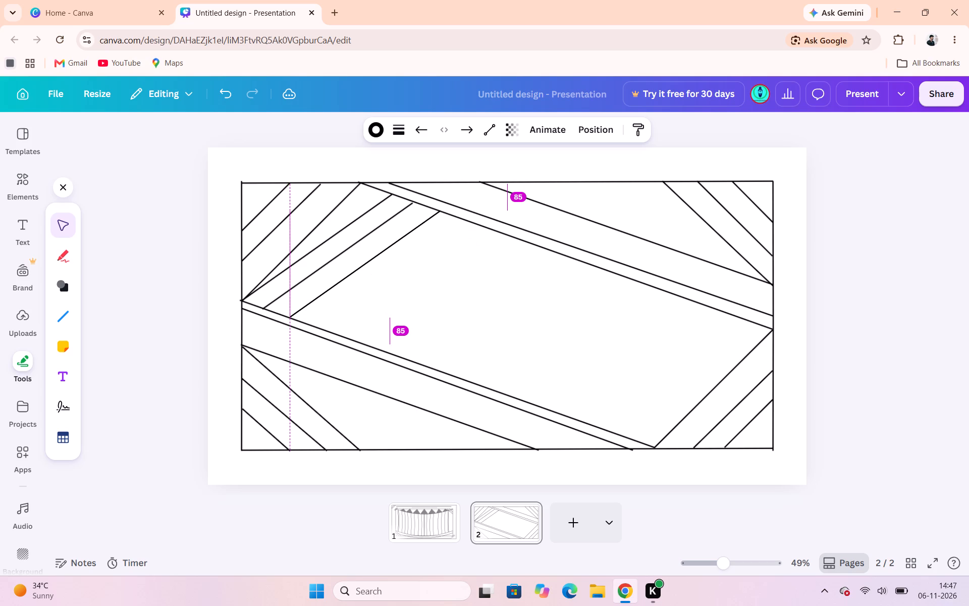
{"action": "left_click_drag", "start_coordinate": [395, 240], "coordinate": [394, 240]}
{"action": "left_click", "coordinate": [462, 270]}
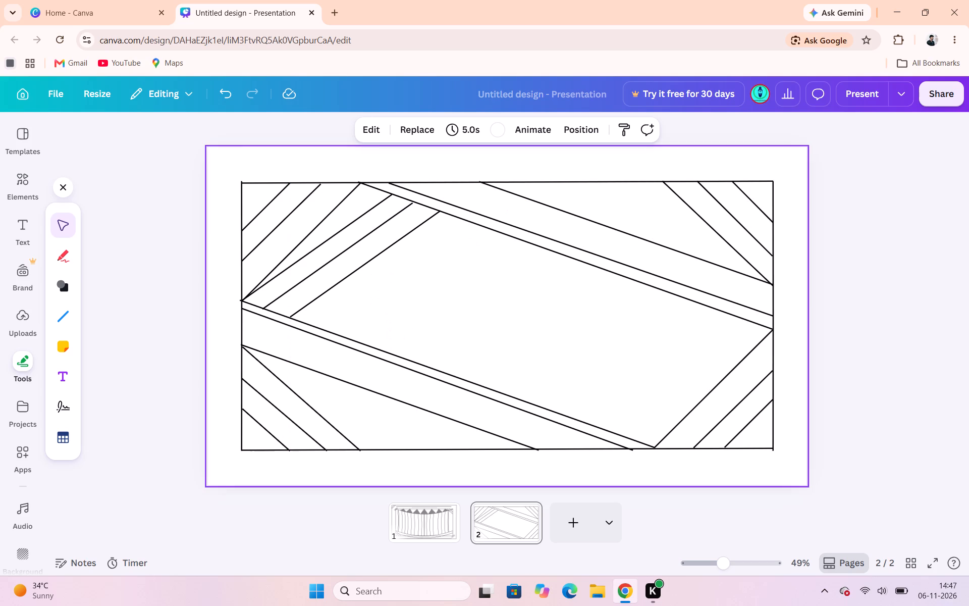
Draw a fourth inner line beside the third, from the lower slanted pair up to the upper pair, at about 34°.
{"action": "left_click", "coordinate": [57, 322]}
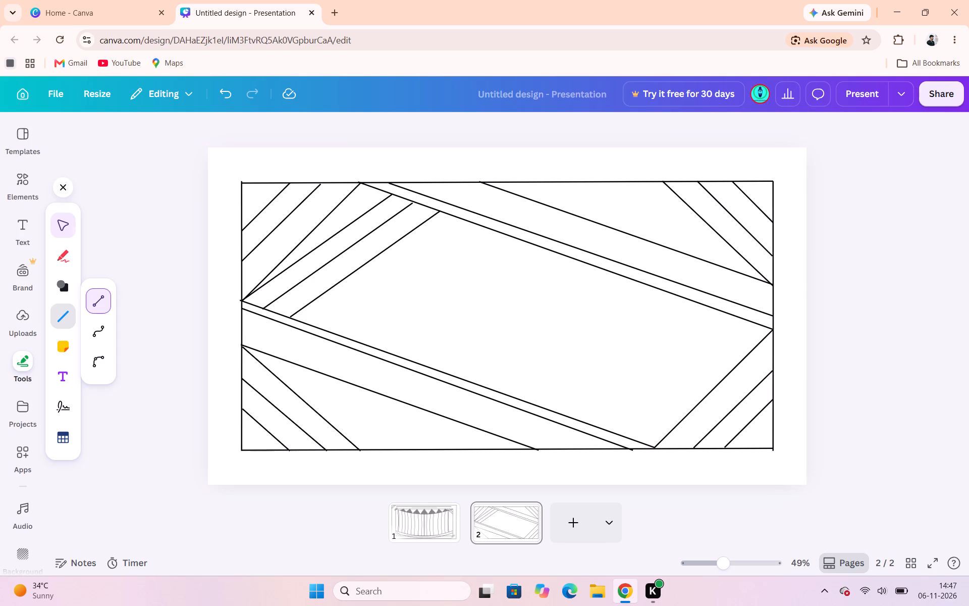
{"action": "left_click_drag", "start_coordinate": [314, 322], "coordinate": [460, 225]}
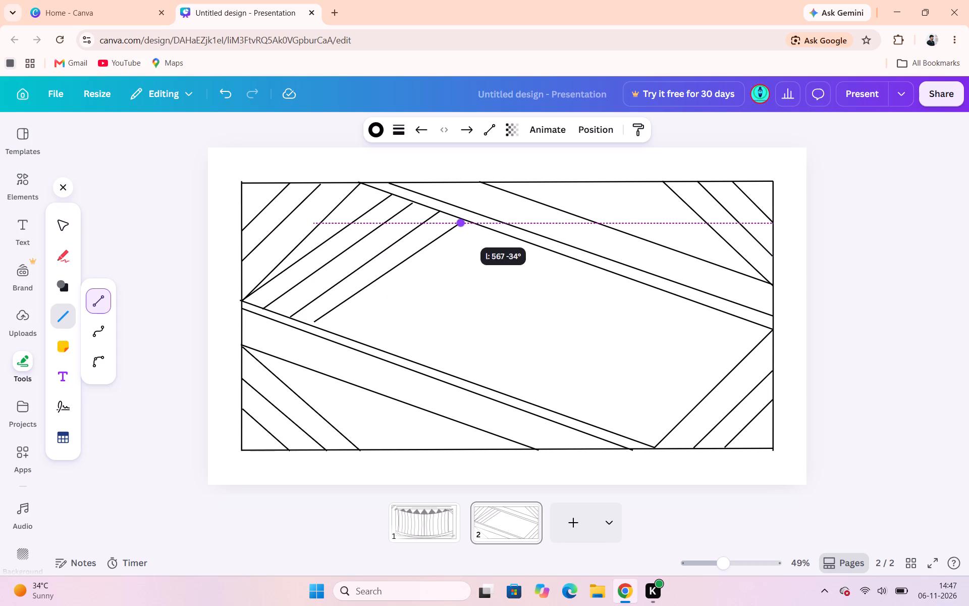
{"action": "left_click_drag", "start_coordinate": [460, 225], "coordinate": [465, 223]}
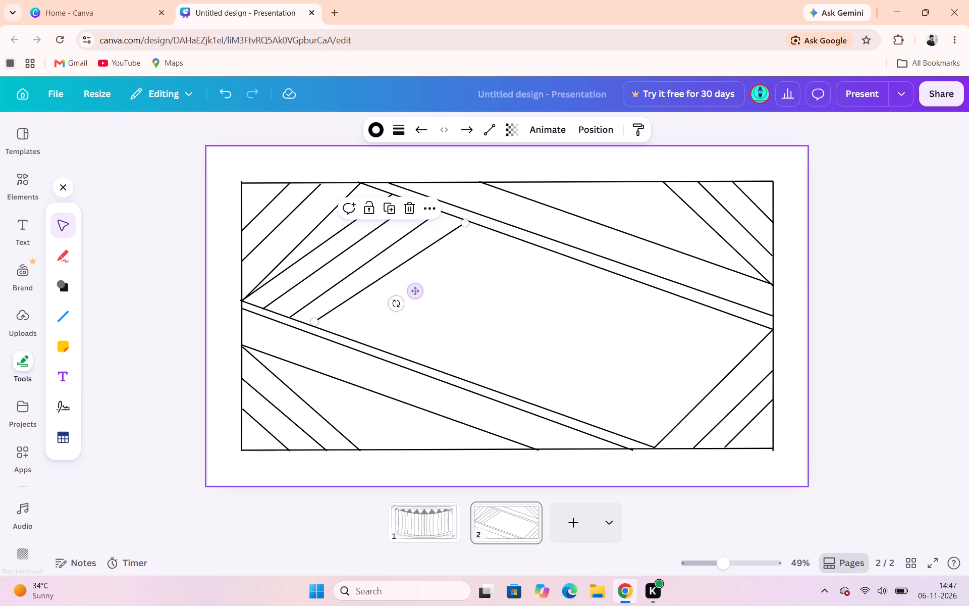
{"action": "left_click", "coordinate": [427, 283]}
Shift and stretch the fourth inner line to about 596 long at about 35° so both ends meet the slanted pairs.
{"action": "left_click", "coordinate": [401, 266]}
{"action": "left_click_drag", "start_coordinate": [419, 287], "coordinate": [419, 292]}
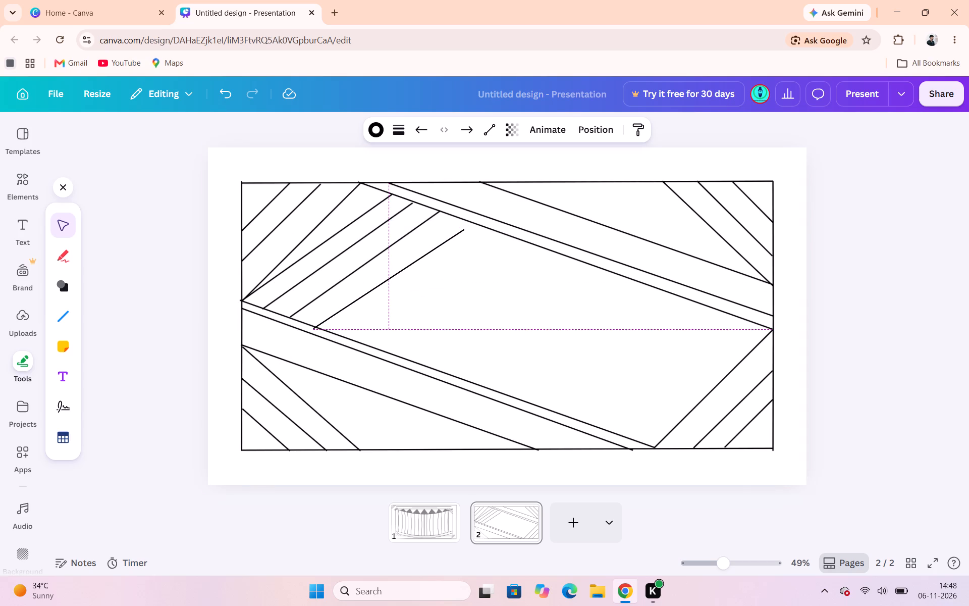
{"action": "left_click_drag", "start_coordinate": [419, 292], "coordinate": [428, 294]}
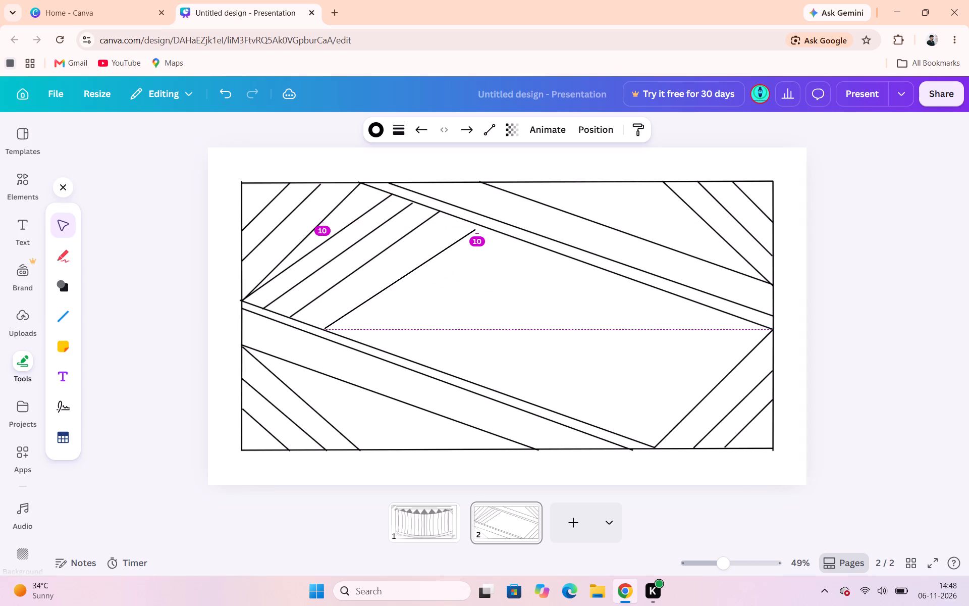
{"action": "left_click_drag", "start_coordinate": [428, 294], "coordinate": [423, 294]}
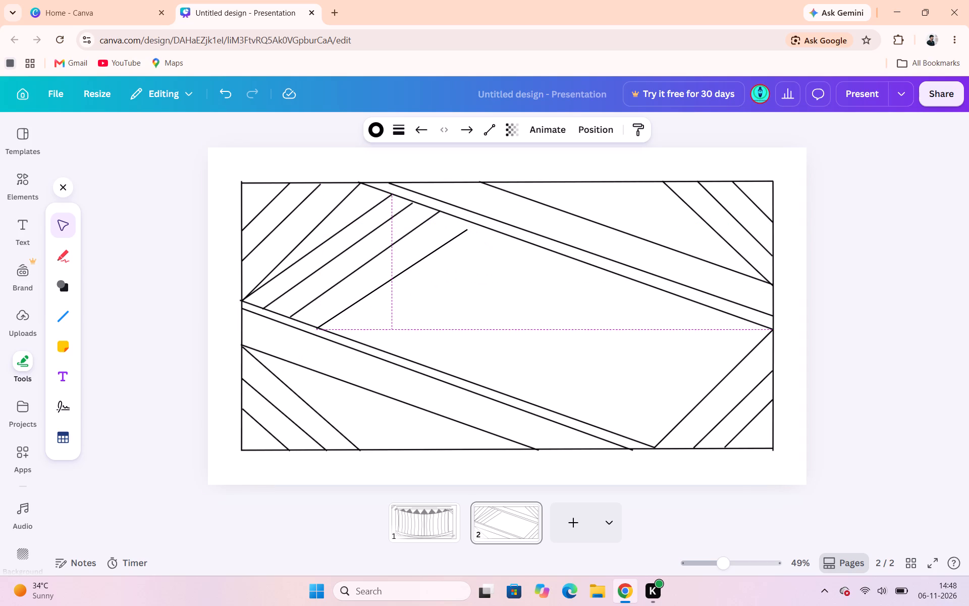
{"action": "left_click_drag", "start_coordinate": [423, 294], "coordinate": [421, 290]}
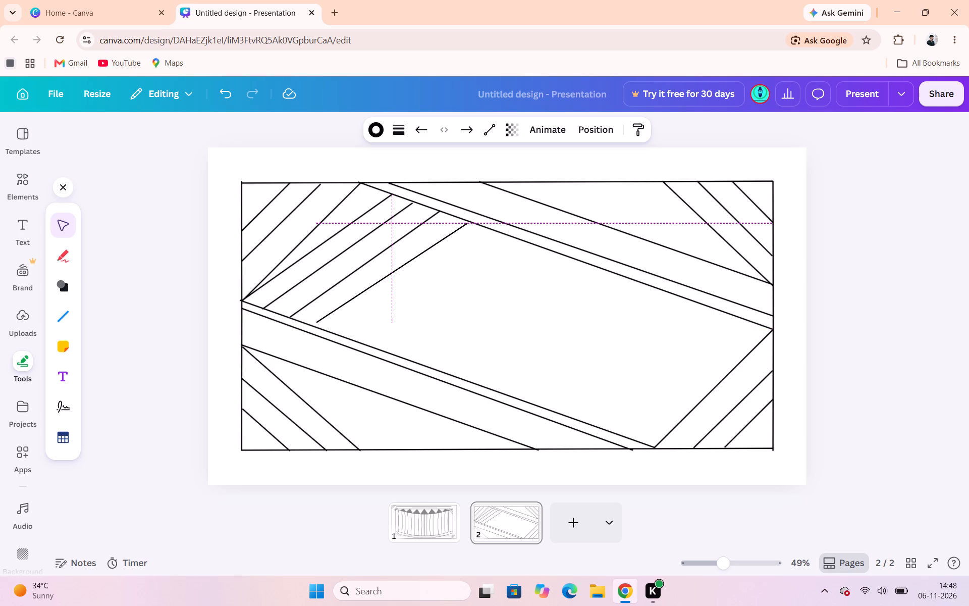
{"action": "left_click_drag", "start_coordinate": [421, 290], "coordinate": [420, 292]}
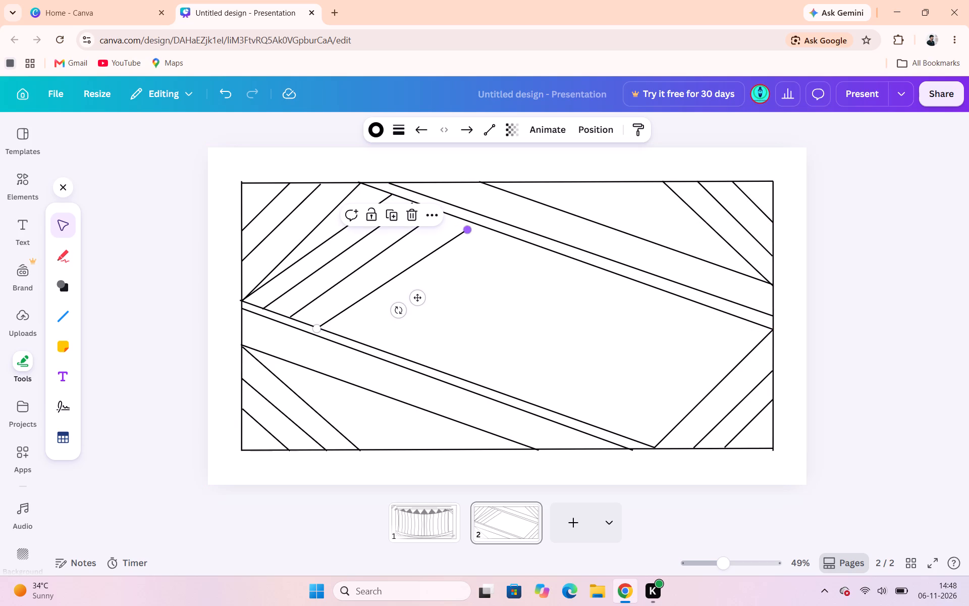
{"action": "left_click_drag", "start_coordinate": [463, 226], "coordinate": [462, 211]}
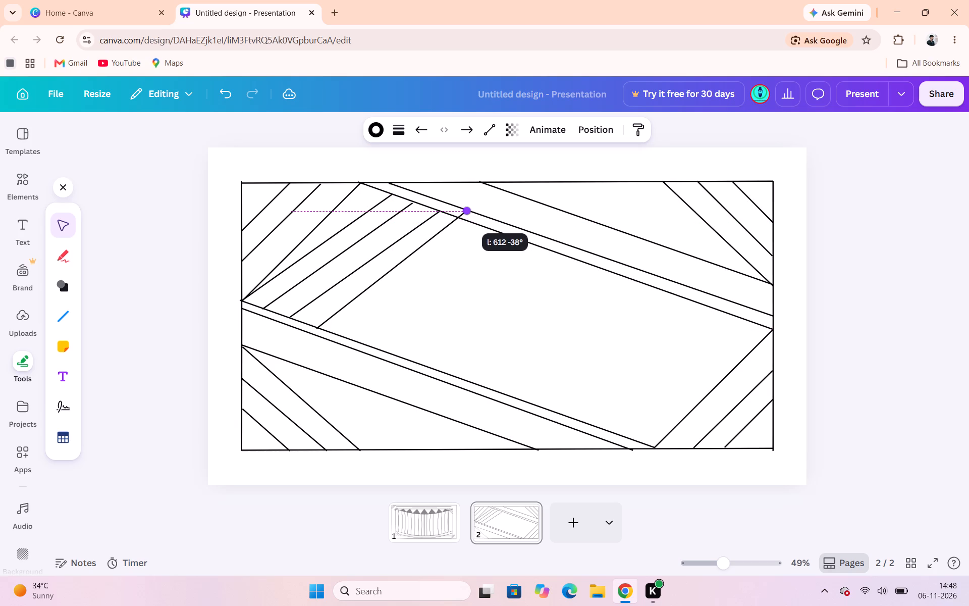
{"action": "left_click_drag", "start_coordinate": [462, 211], "coordinate": [464, 215]}
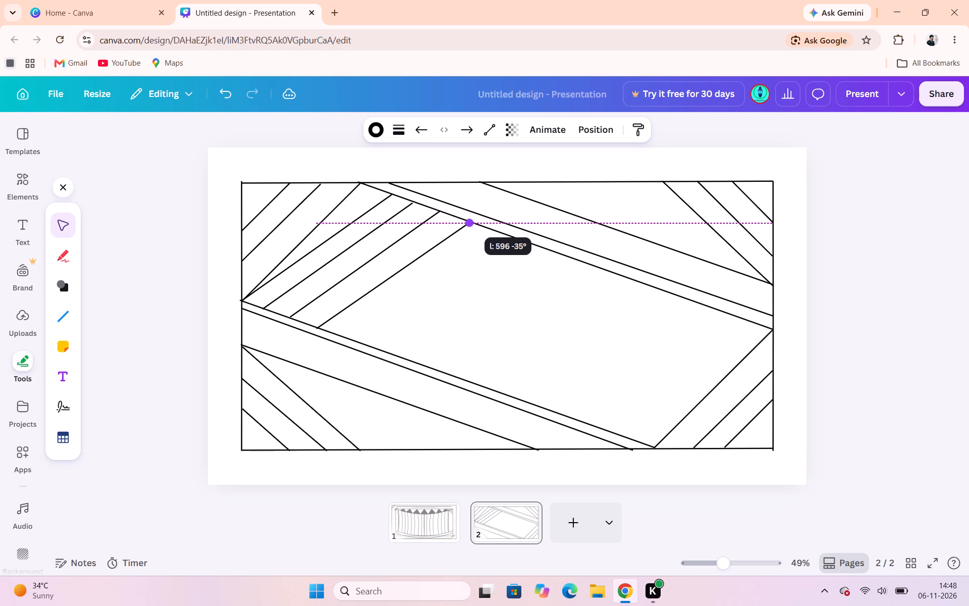
{"action": "left_click_drag", "start_coordinate": [464, 215], "coordinate": [464, 215]}
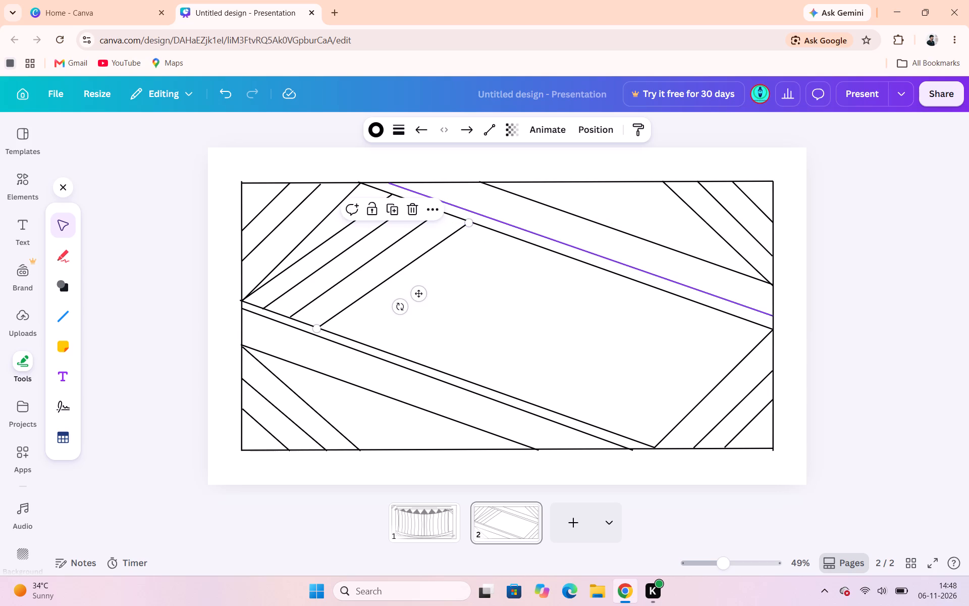
{"action": "left_click", "coordinate": [566, 195]}
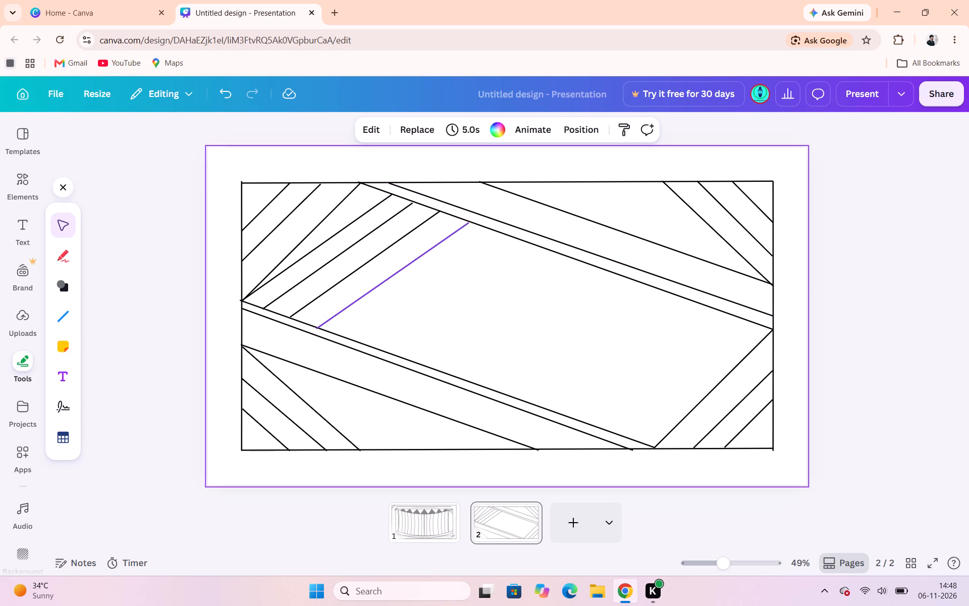
{"action": "left_click", "coordinate": [371, 290]}
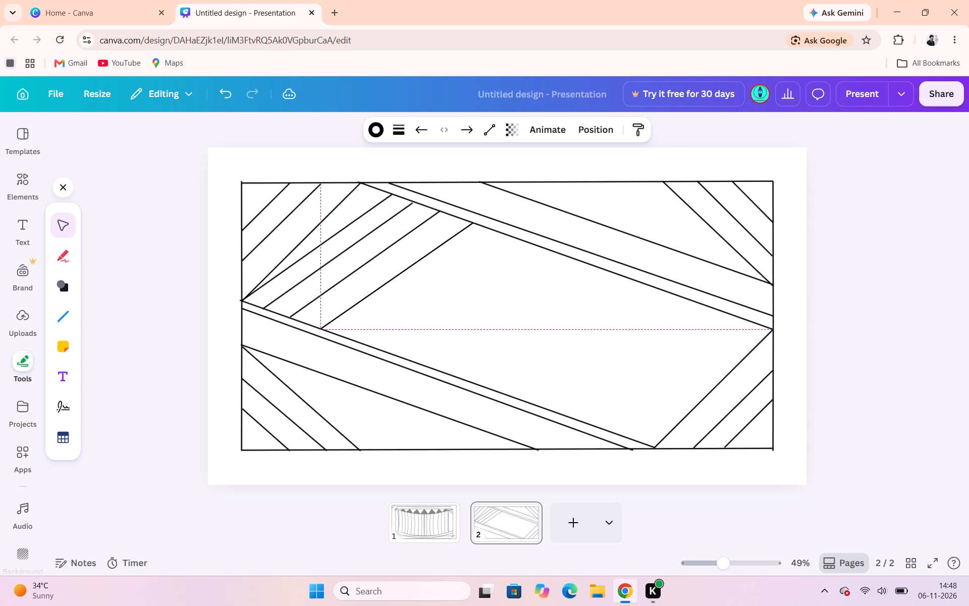
{"action": "left_click", "coordinate": [475, 360]}
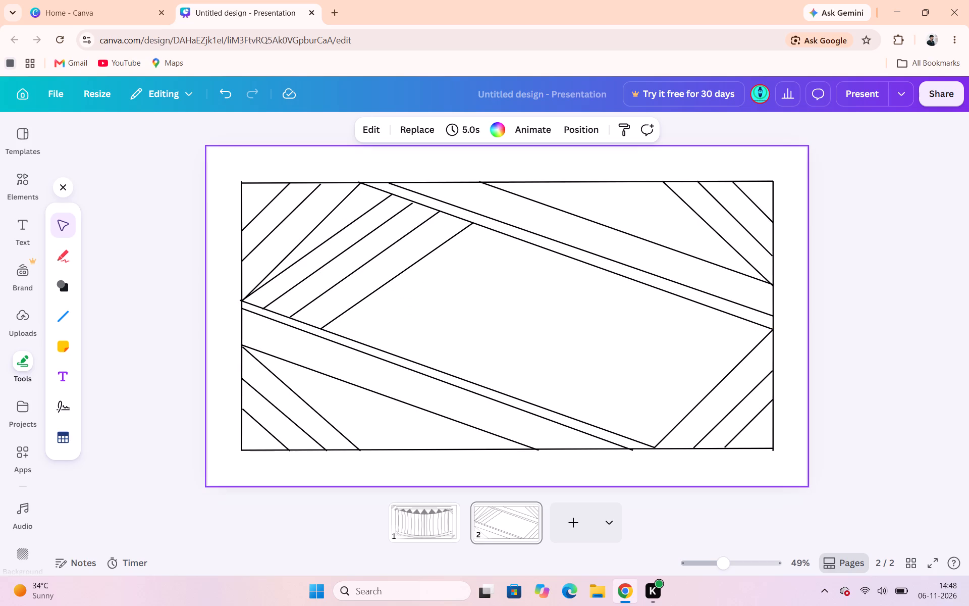
Duplicate the fourth inner line and space two copies further inward as the fifth and sixth parallel lines, ends meeting the slanted pairs.
{"action": "left_click", "coordinate": [399, 284]}
{"action": "left_click", "coordinate": [397, 207]}
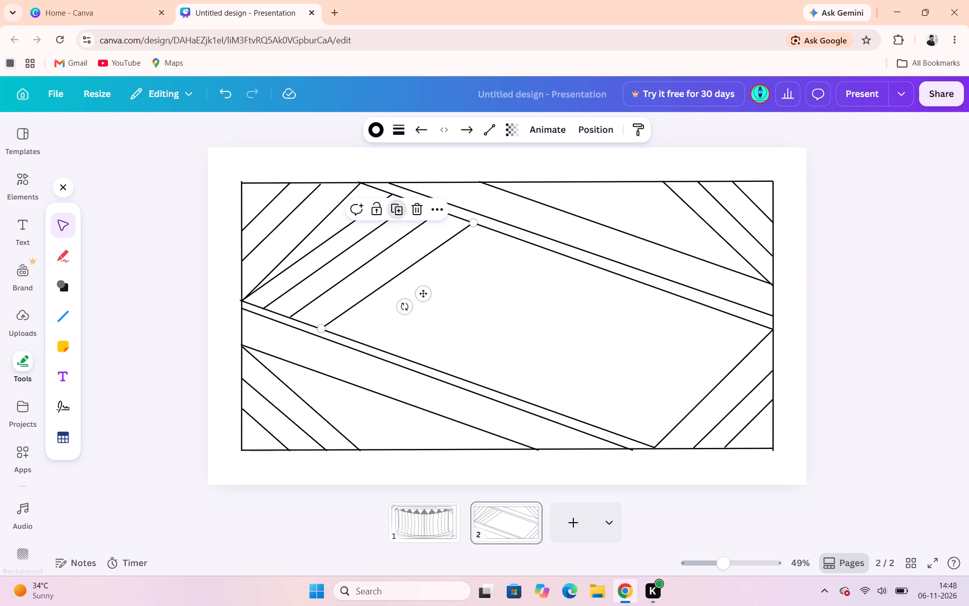
{"action": "left_click", "coordinate": [407, 216]}
{"action": "left_click", "coordinate": [407, 216]}
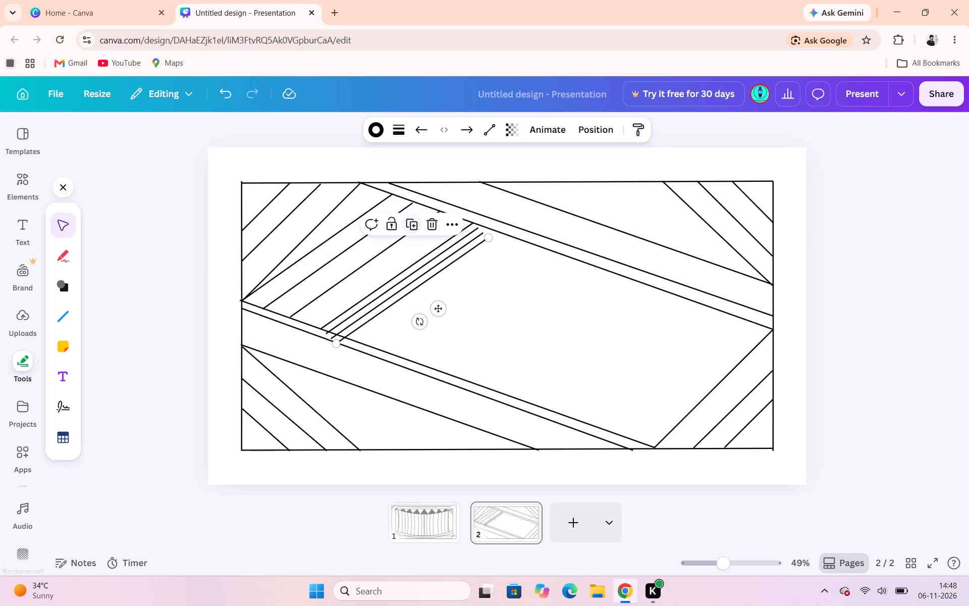
{"action": "left_click", "coordinate": [425, 226]}
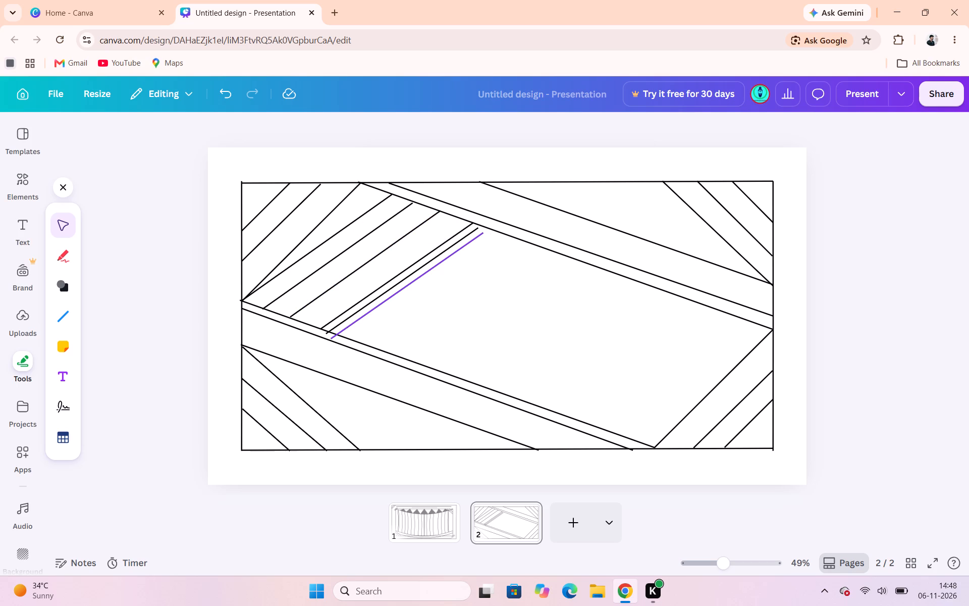
{"action": "double_click", "coordinate": [405, 278]}
{"action": "left_click", "coordinate": [411, 280]}
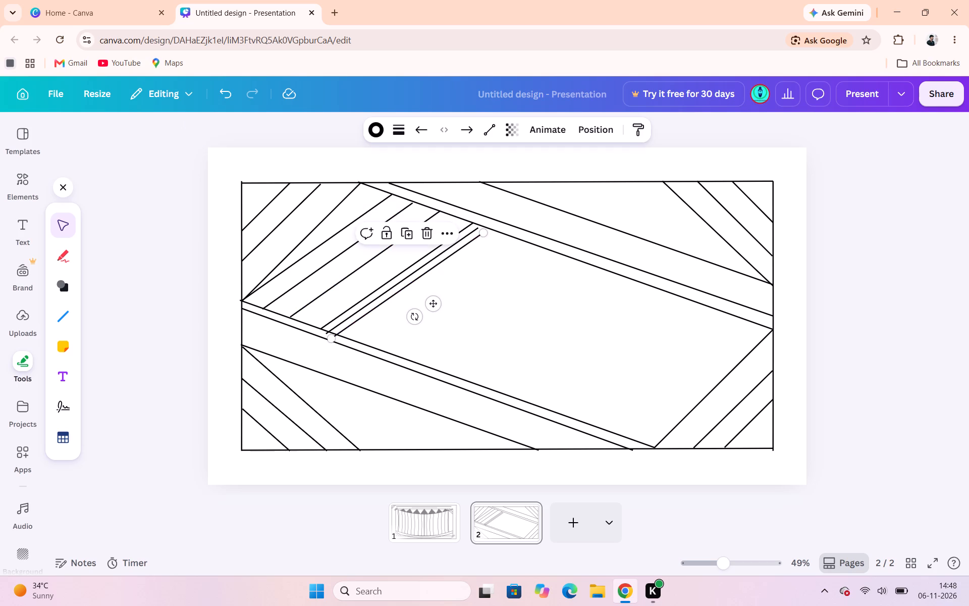
{"action": "left_click_drag", "start_coordinate": [411, 280], "coordinate": [448, 288]}
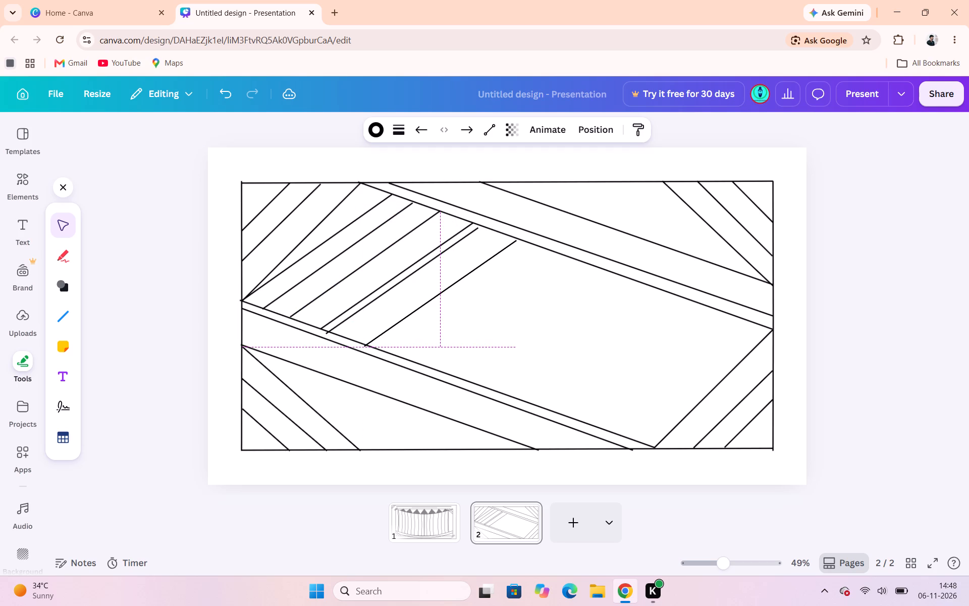
{"action": "left_click_drag", "start_coordinate": [448, 288], "coordinate": [451, 288]}
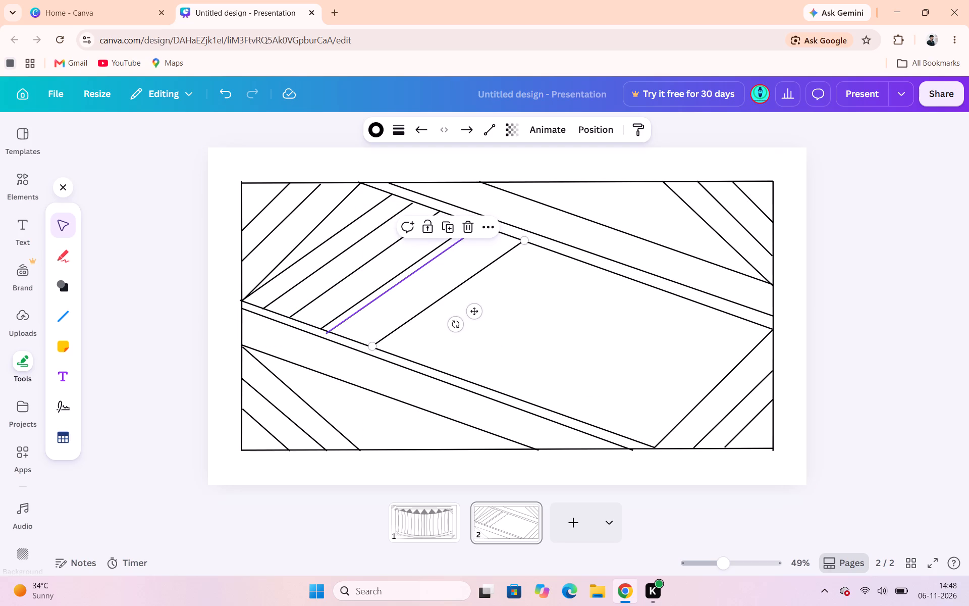
{"action": "left_click", "coordinate": [411, 276]}
{"action": "left_click_drag", "start_coordinate": [411, 276], "coordinate": [430, 281]}
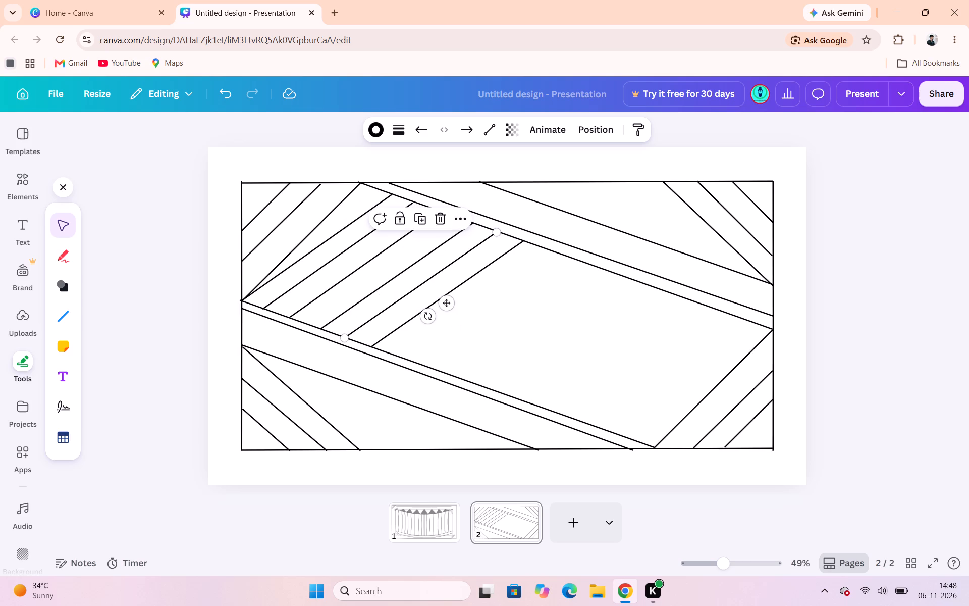
{"action": "left_click", "coordinate": [544, 312]}
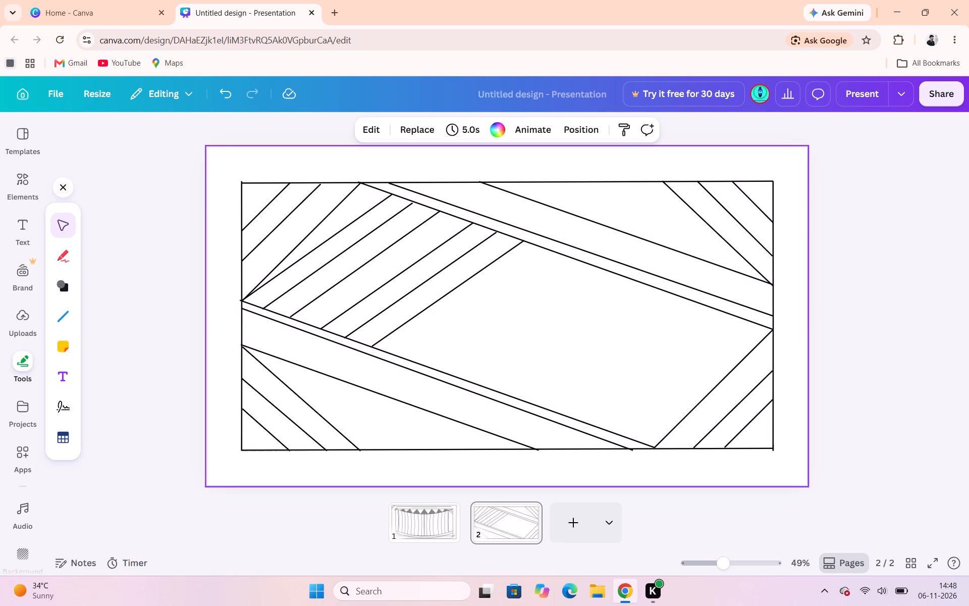
Duplicate the sixth inner line four times.
{"action": "left_click", "coordinate": [476, 276]}
{"action": "left_click", "coordinate": [448, 230]}
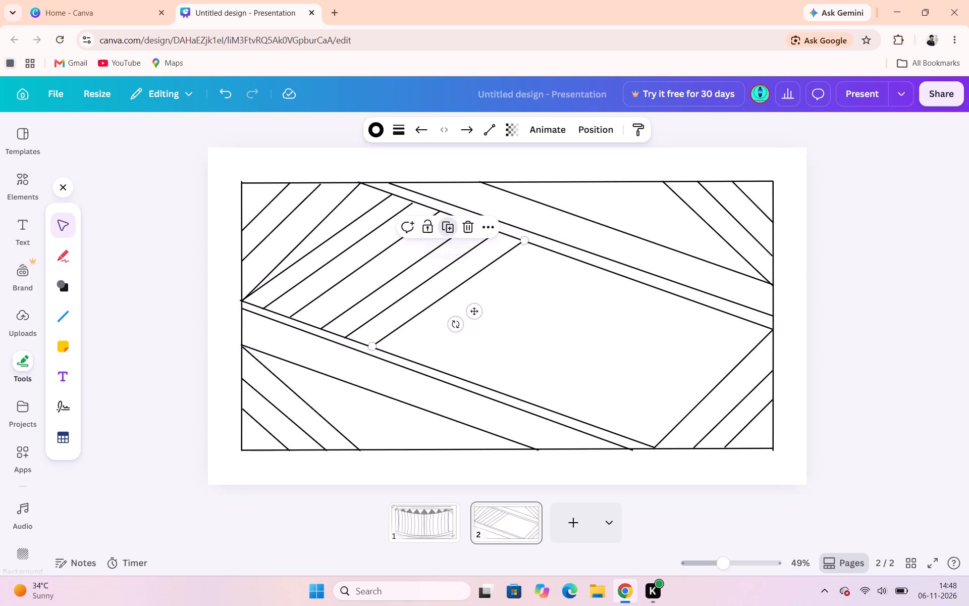
{"action": "left_click", "coordinate": [451, 231]}
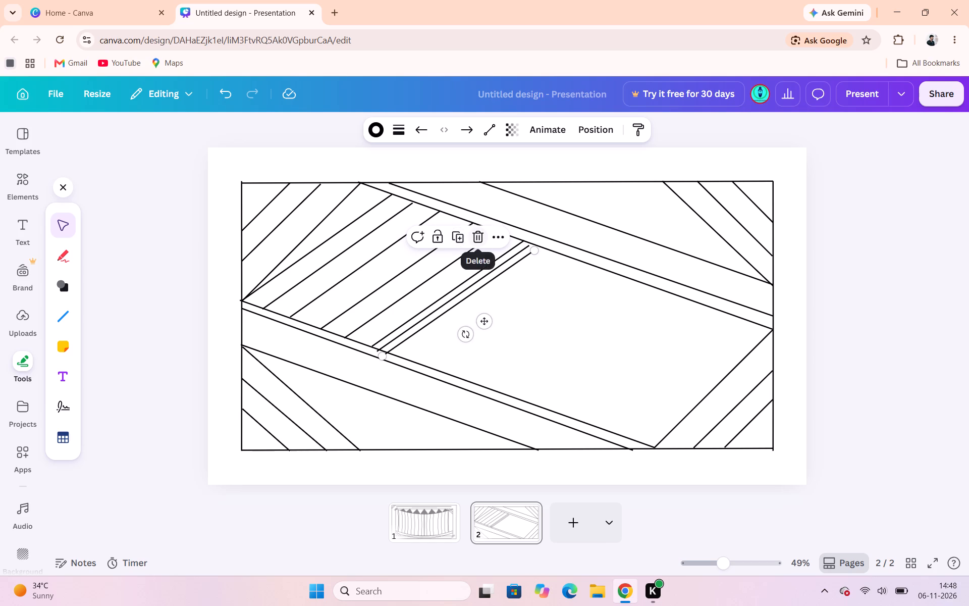
{"action": "left_click", "coordinate": [466, 234]}
{"action": "left_click", "coordinate": [459, 237]}
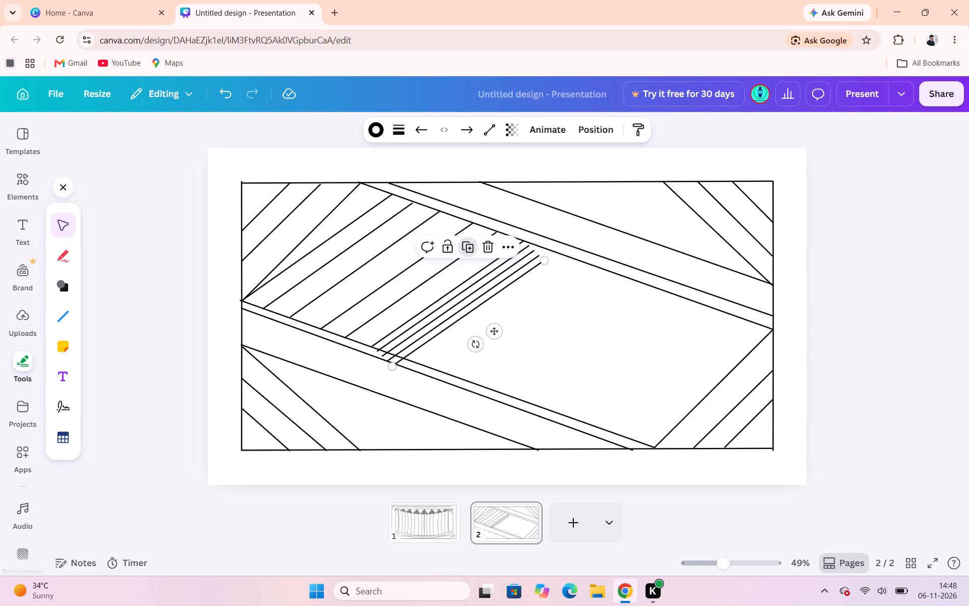
{"action": "left_click", "coordinate": [496, 322]}
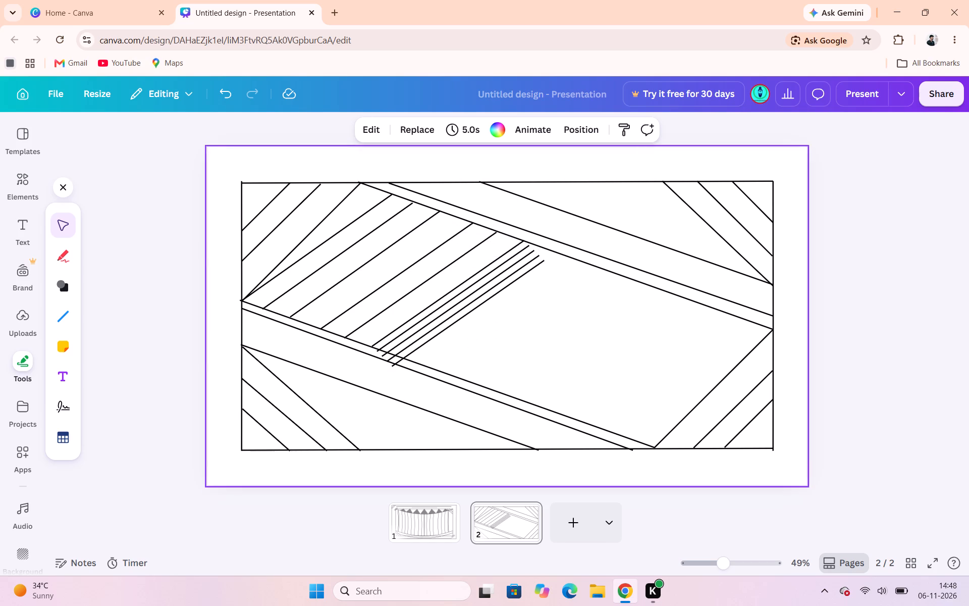
Move two of the new copies further inward as neighbouring parallel lines, with their ends meeting the slanted pairs.
{"action": "left_click", "coordinate": [477, 306]}
{"action": "left_click_drag", "start_coordinate": [496, 326], "coordinate": [515, 328]}
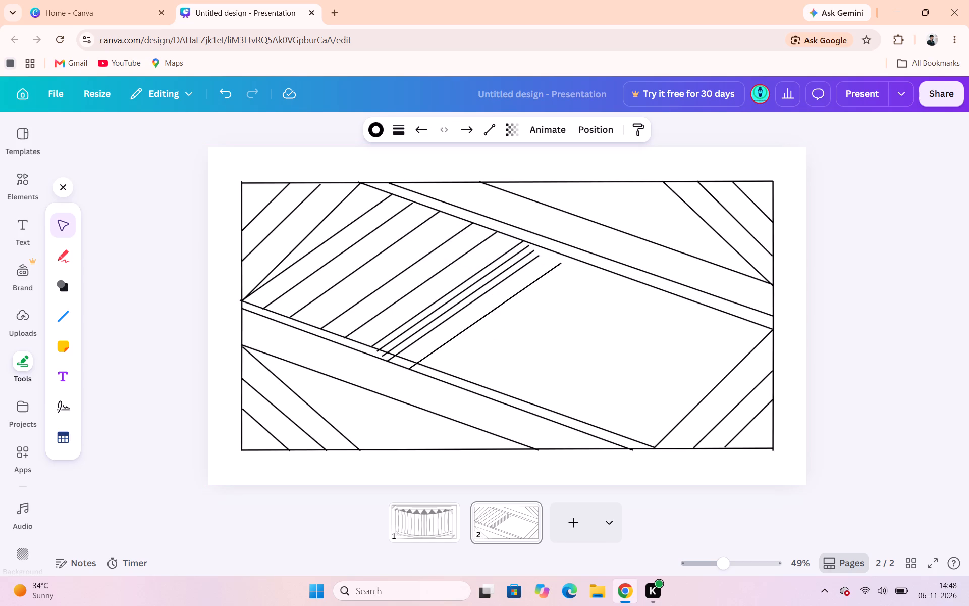
{"action": "left_click_drag", "start_coordinate": [515, 328], "coordinate": [545, 326]}
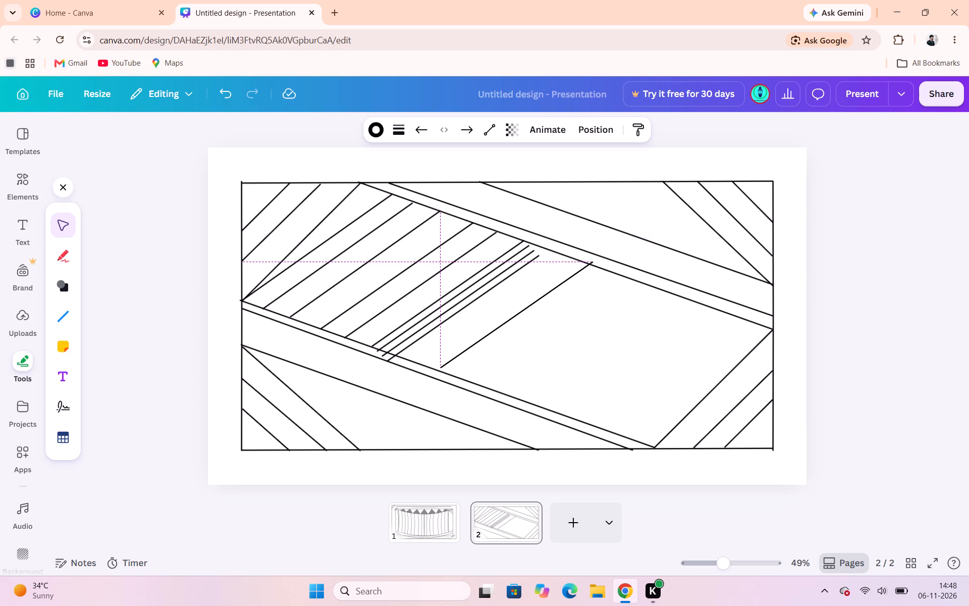
{"action": "left_click_drag", "start_coordinate": [545, 326], "coordinate": [558, 332]}
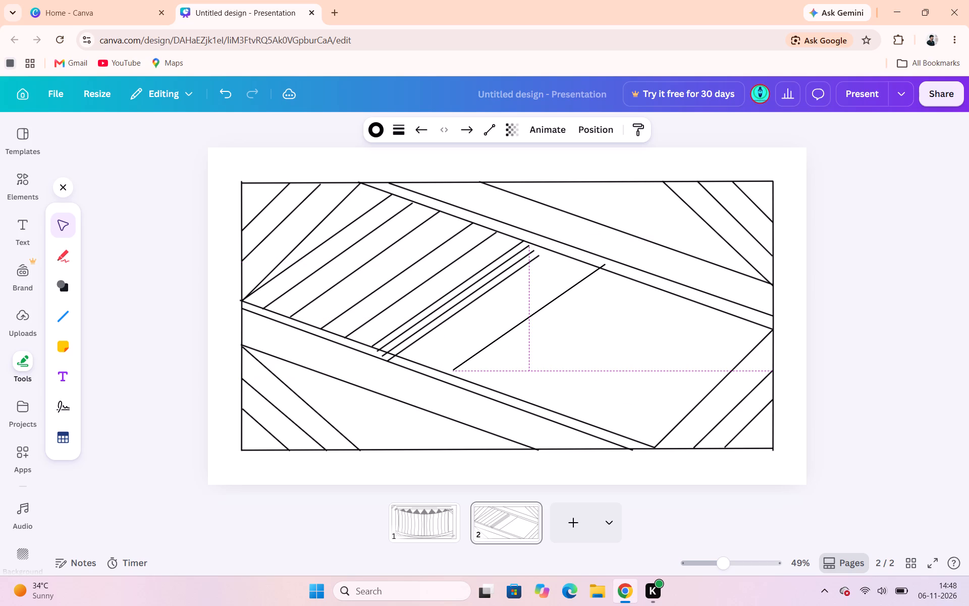
{"action": "left_click_drag", "start_coordinate": [558, 332], "coordinate": [563, 338]}
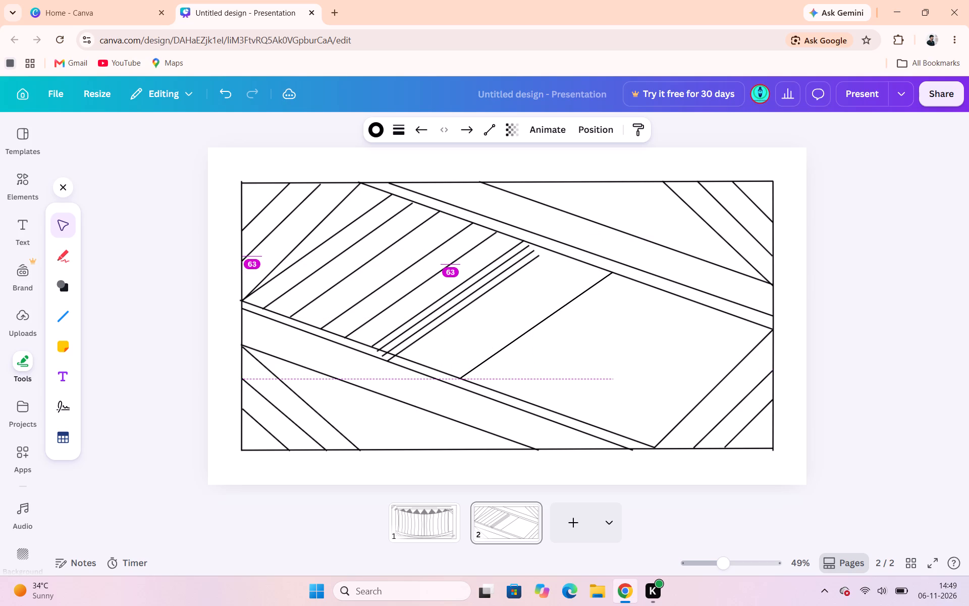
{"action": "left_click_drag", "start_coordinate": [563, 338], "coordinate": [563, 337]}
{"action": "left_click", "coordinate": [469, 302]}
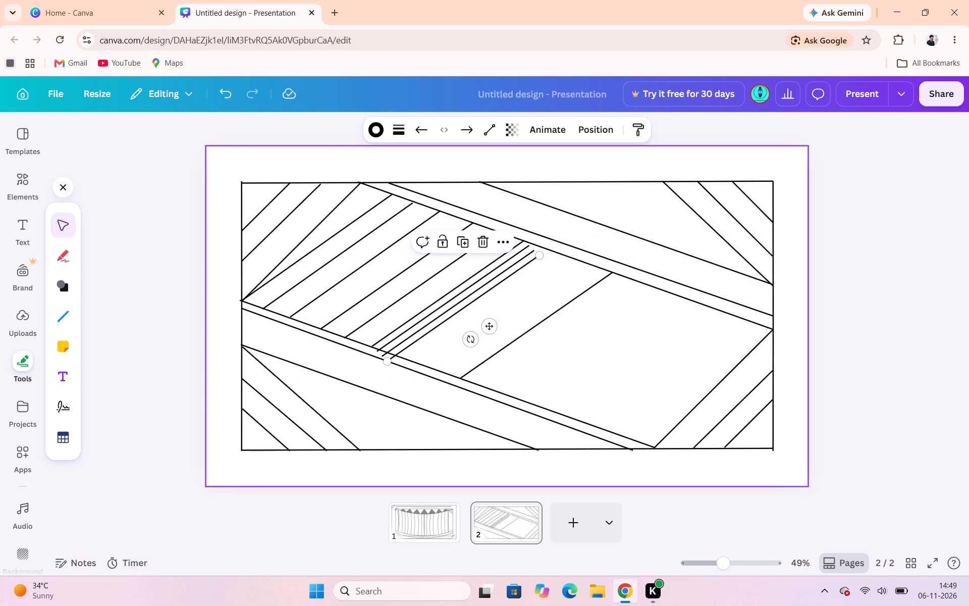
{"action": "left_click_drag", "start_coordinate": [490, 324], "coordinate": [533, 331]}
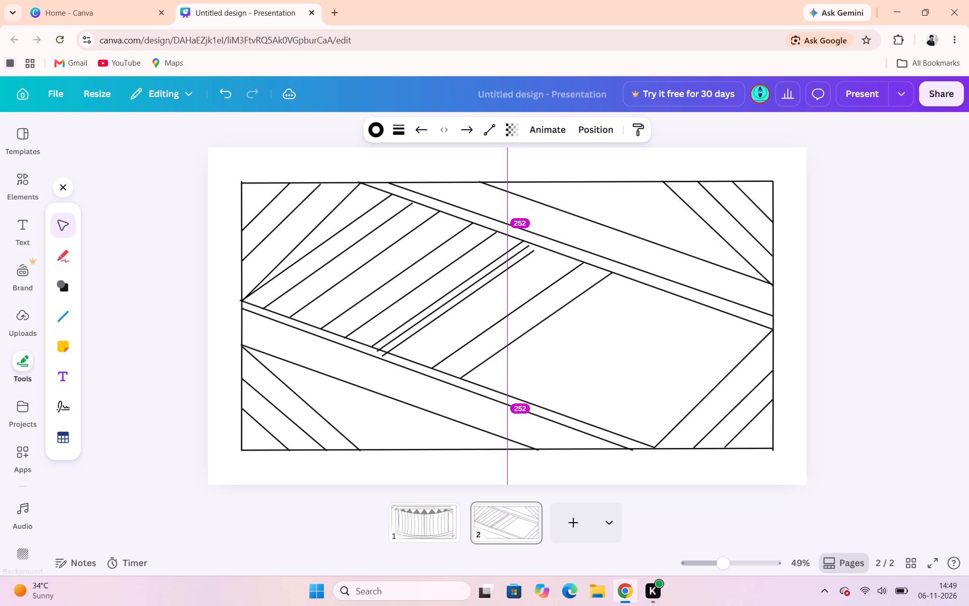
{"action": "left_click_drag", "start_coordinate": [533, 331], "coordinate": [537, 331]}
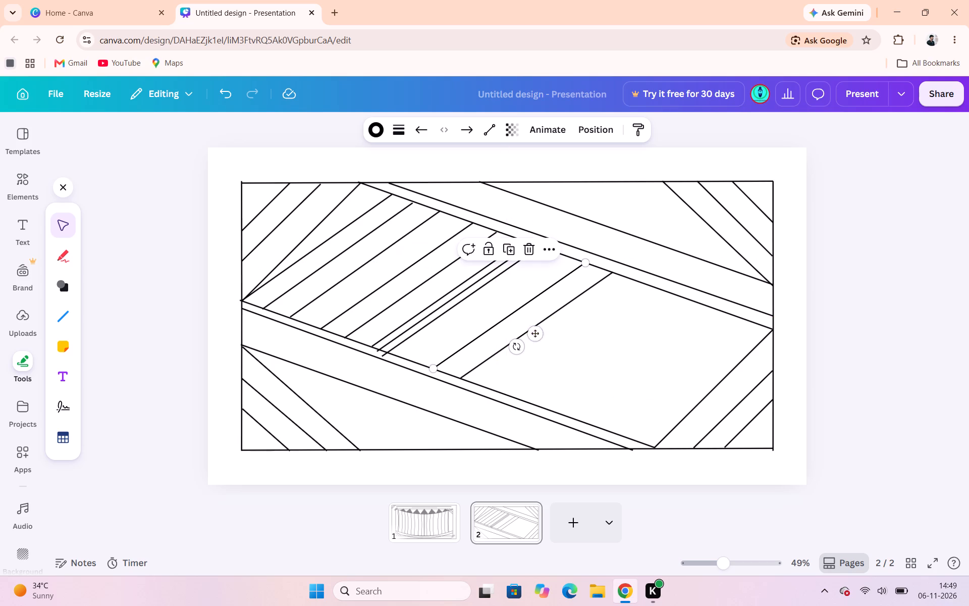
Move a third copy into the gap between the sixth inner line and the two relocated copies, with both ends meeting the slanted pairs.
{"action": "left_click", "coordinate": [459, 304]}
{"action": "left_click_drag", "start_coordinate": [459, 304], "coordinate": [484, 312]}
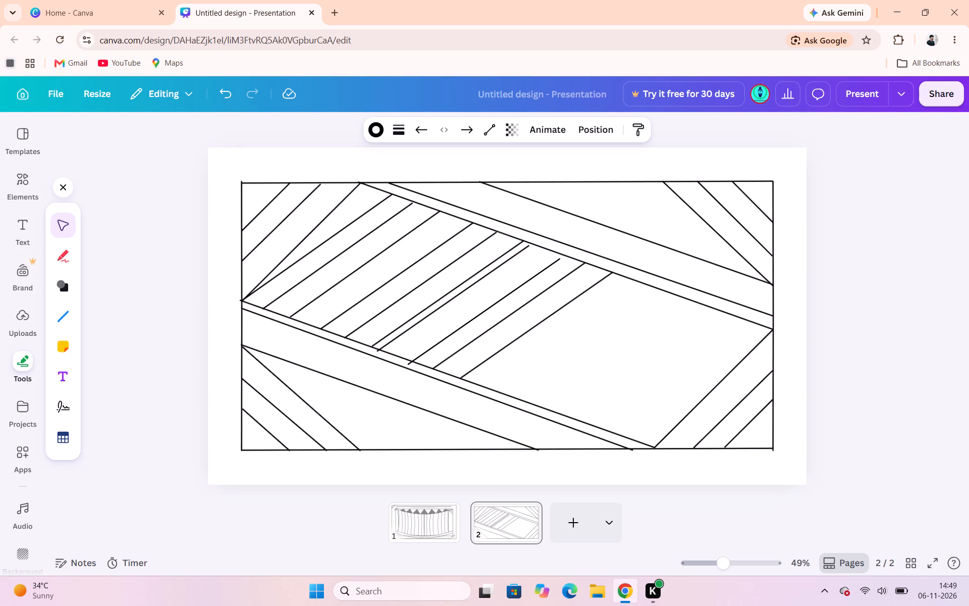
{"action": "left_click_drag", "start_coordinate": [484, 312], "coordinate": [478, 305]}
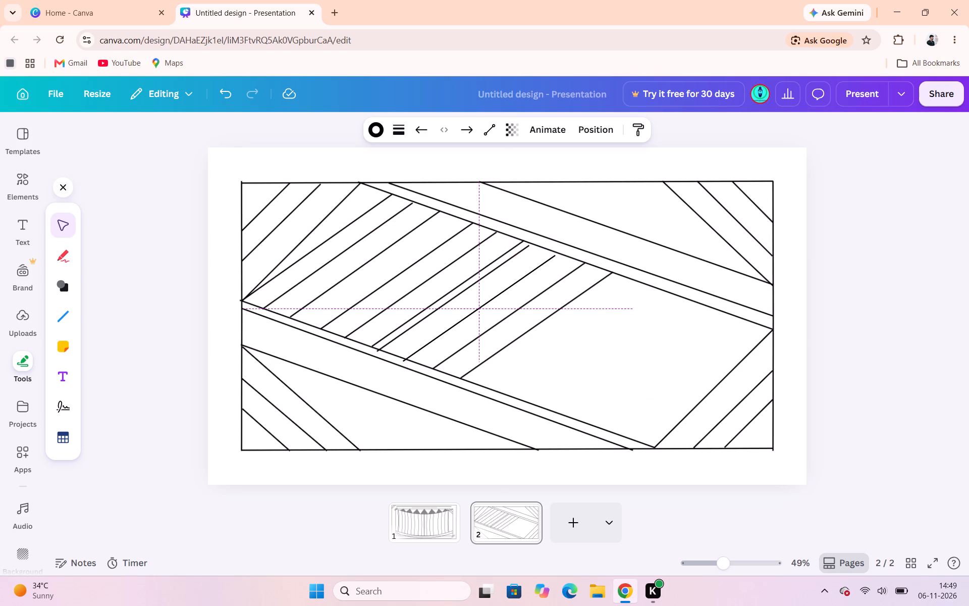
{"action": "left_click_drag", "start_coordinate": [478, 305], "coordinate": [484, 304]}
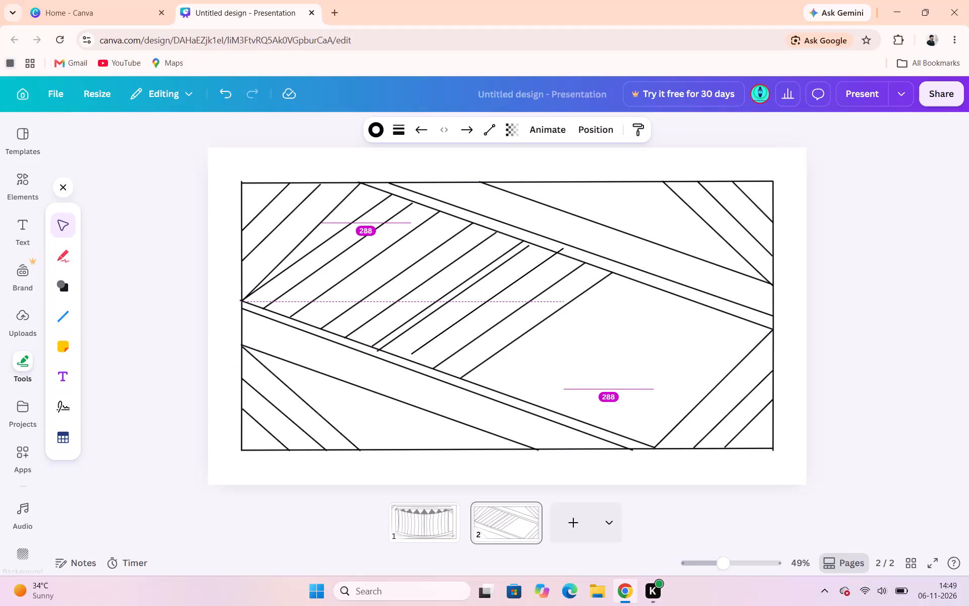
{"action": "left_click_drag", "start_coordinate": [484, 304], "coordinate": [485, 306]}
Move the copy still next to the sixth inner line past the others, parallel to them and spanning the slanted pairs.
{"action": "left_click_drag", "start_coordinate": [456, 294], "coordinate": [572, 333]}
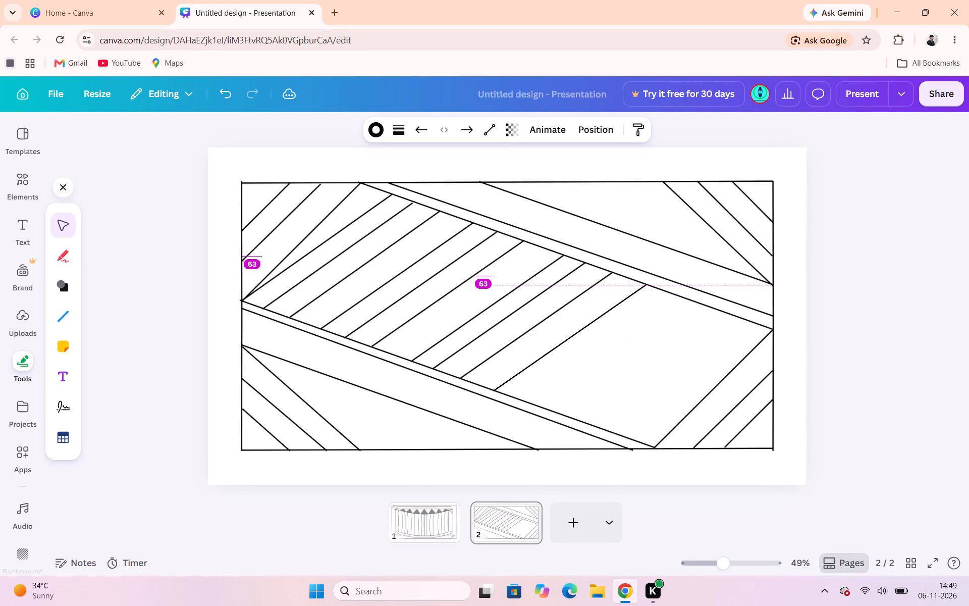
{"action": "left_click_drag", "start_coordinate": [572, 333], "coordinate": [567, 330]}
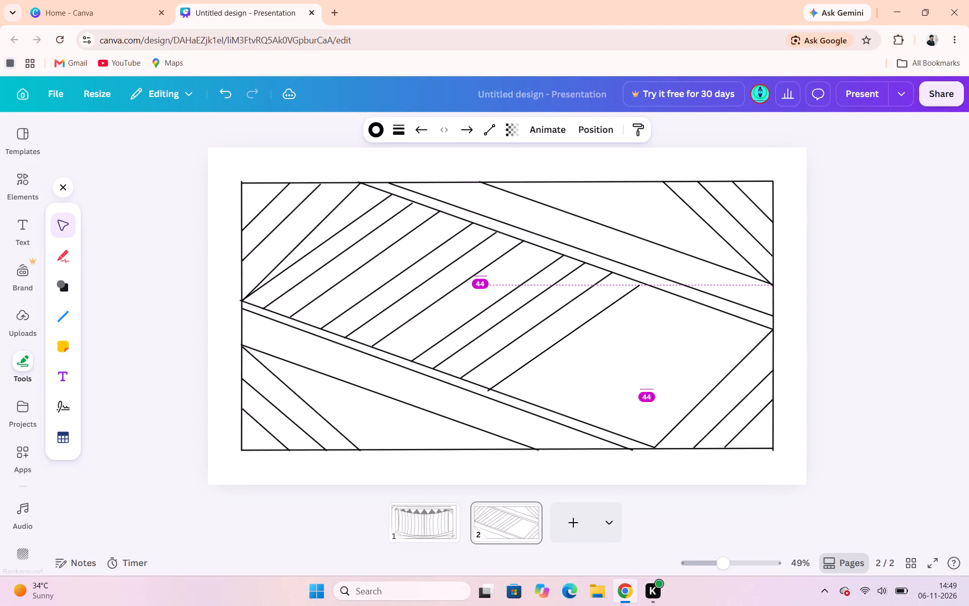
{"action": "left_click_drag", "start_coordinate": [567, 330], "coordinate": [568, 326]}
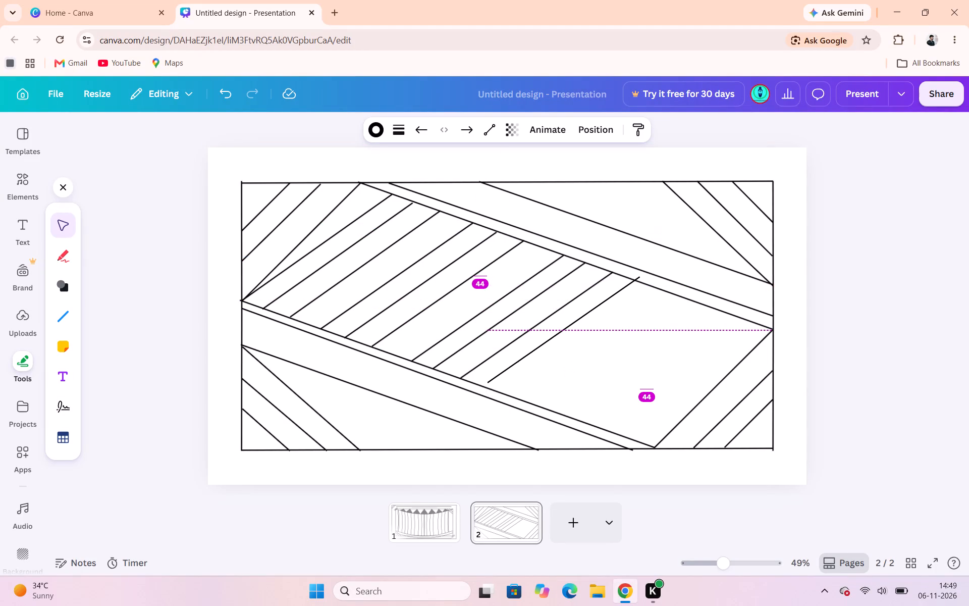
{"action": "left_click_drag", "start_coordinate": [568, 326], "coordinate": [574, 327]}
Move the line from the gap after the sixth past all the others as the innermost parallel line, about 595 long at about 35°.
{"action": "left_click_drag", "start_coordinate": [499, 301], "coordinate": [486, 297]}
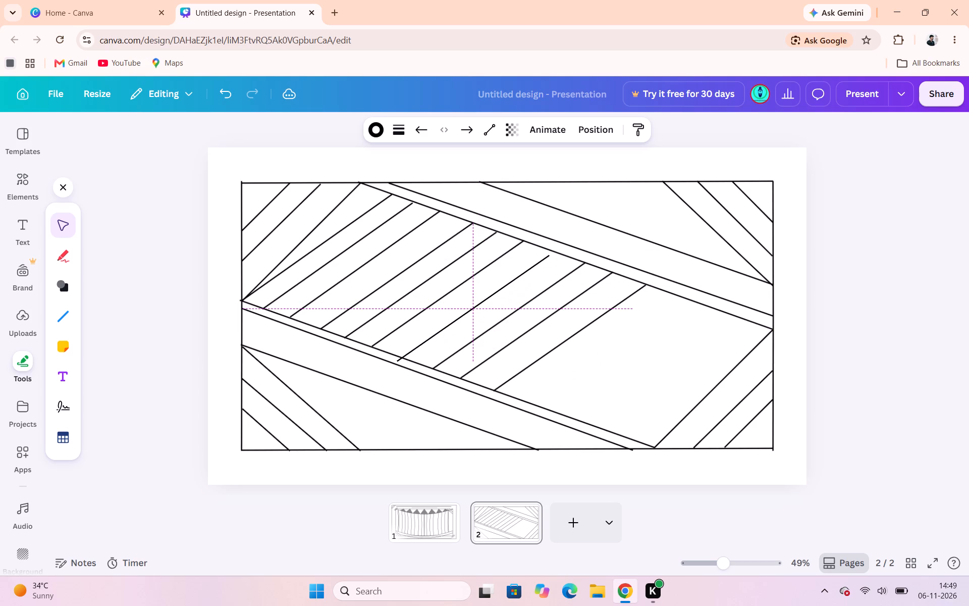
{"action": "left_click_drag", "start_coordinate": [486, 297], "coordinate": [612, 334]}
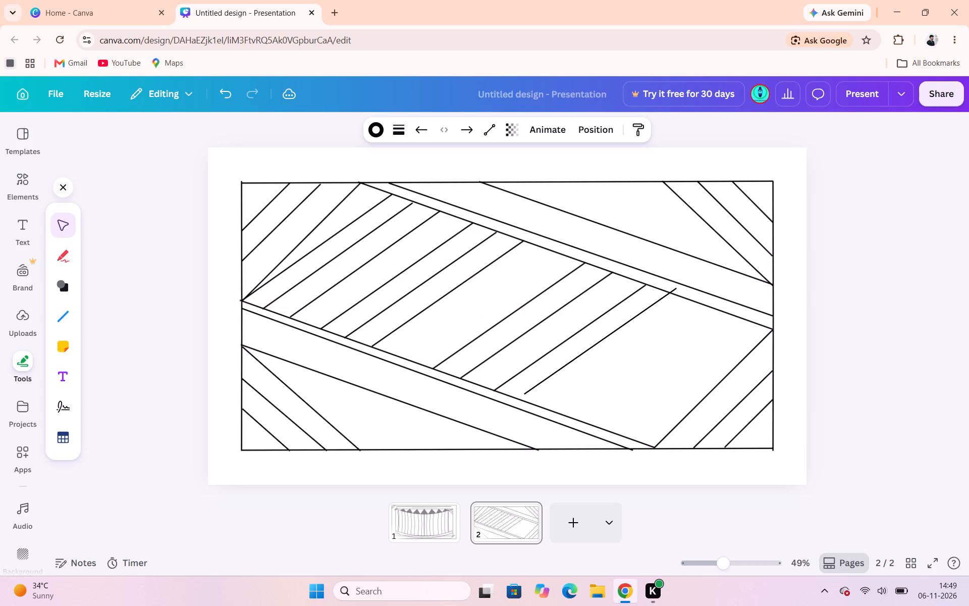
{"action": "left_click_drag", "start_coordinate": [612, 334], "coordinate": [615, 337]}
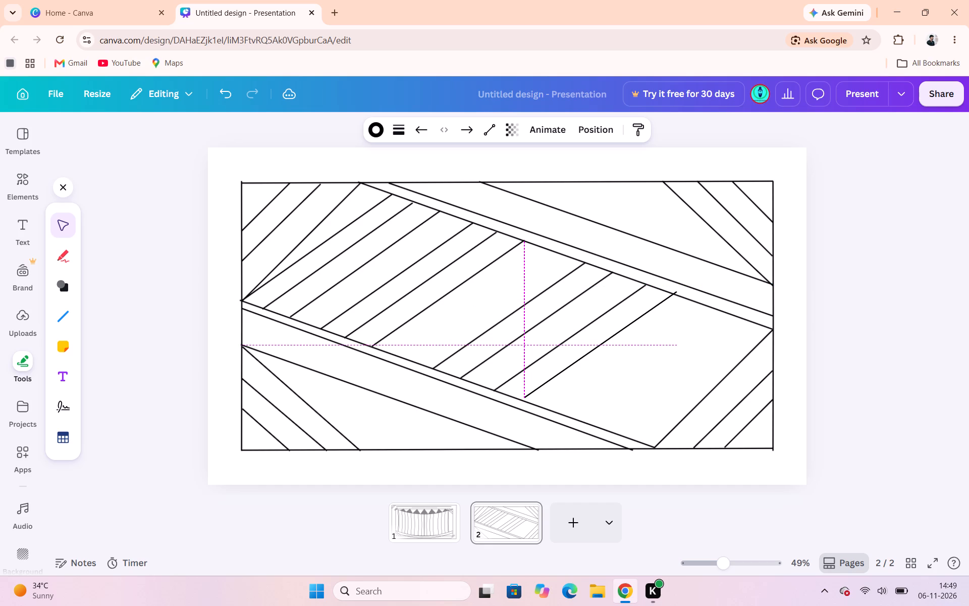
{"action": "left_click_drag", "start_coordinate": [615, 337], "coordinate": [616, 342]}
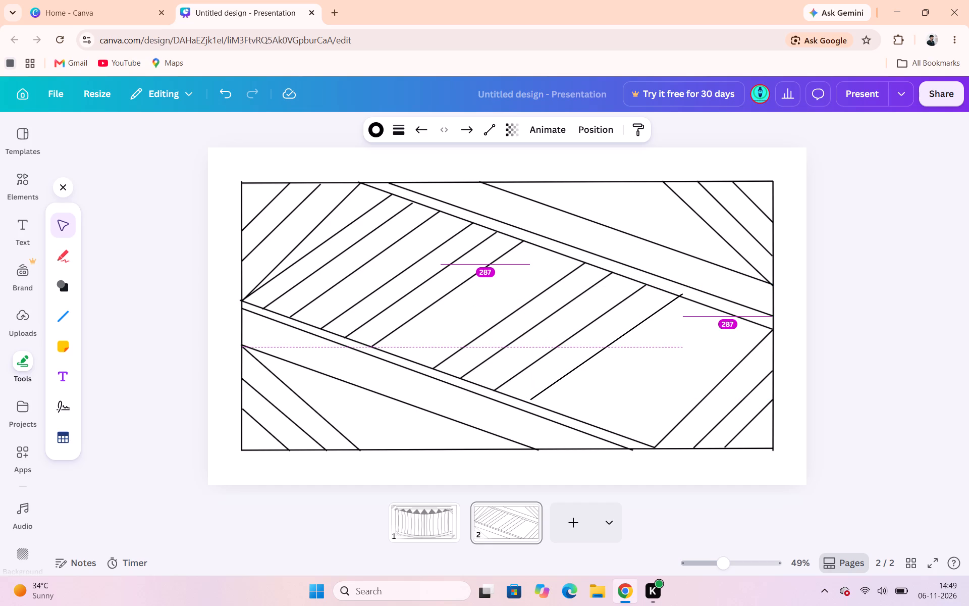
{"action": "left_click_drag", "start_coordinate": [616, 342], "coordinate": [613, 340]}
{"action": "left_click", "coordinate": [640, 350]}
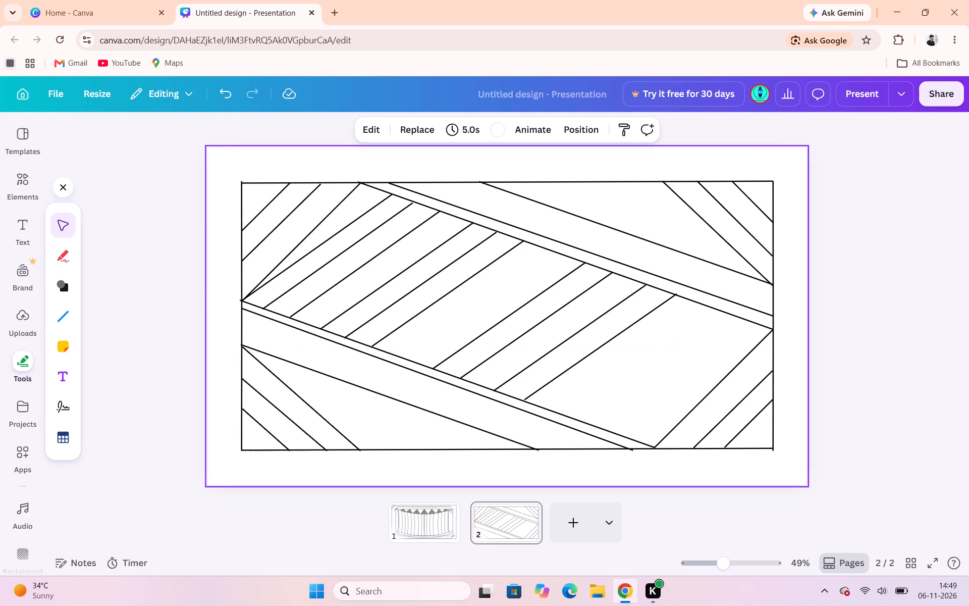
{"action": "left_click", "coordinate": [543, 384]}
{"action": "left_click", "coordinate": [524, 401]}
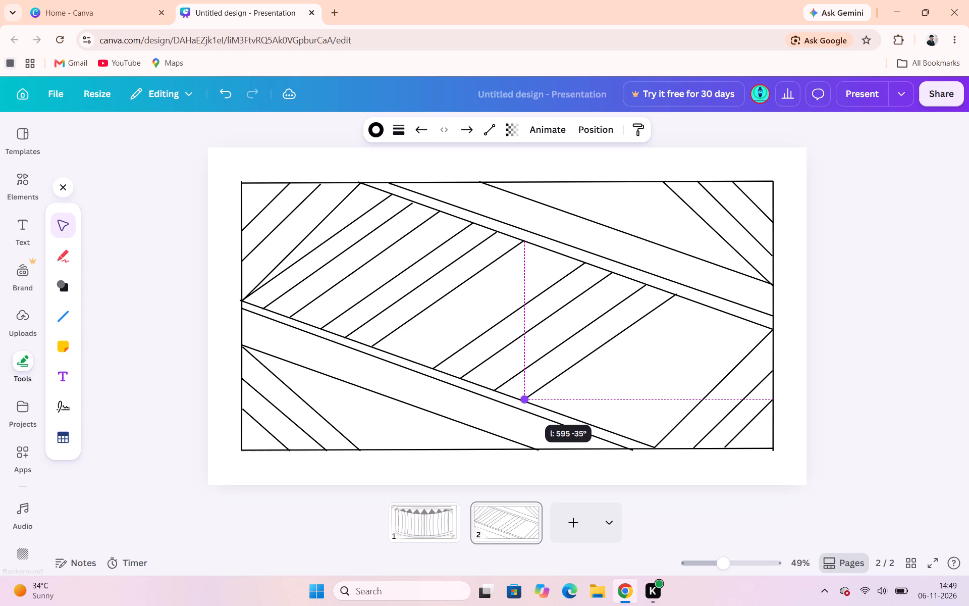
{"action": "left_click", "coordinate": [612, 389]}
{"action": "left_click", "coordinate": [899, 394]}
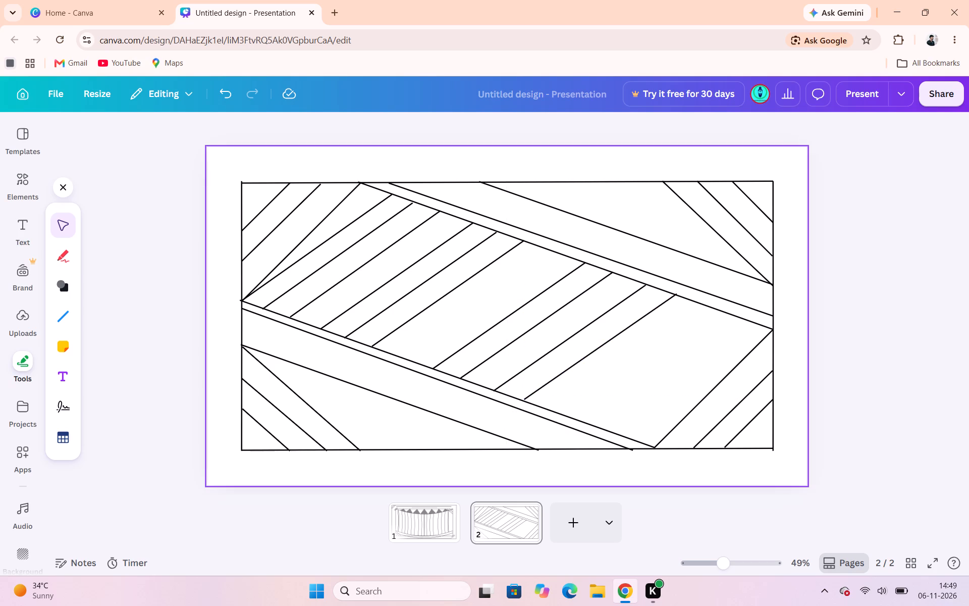
Draw a straight line in the gap beside the sixth inner line, from the upper slanted pair down to the lower pair.
{"action": "left_click", "coordinate": [65, 317]}
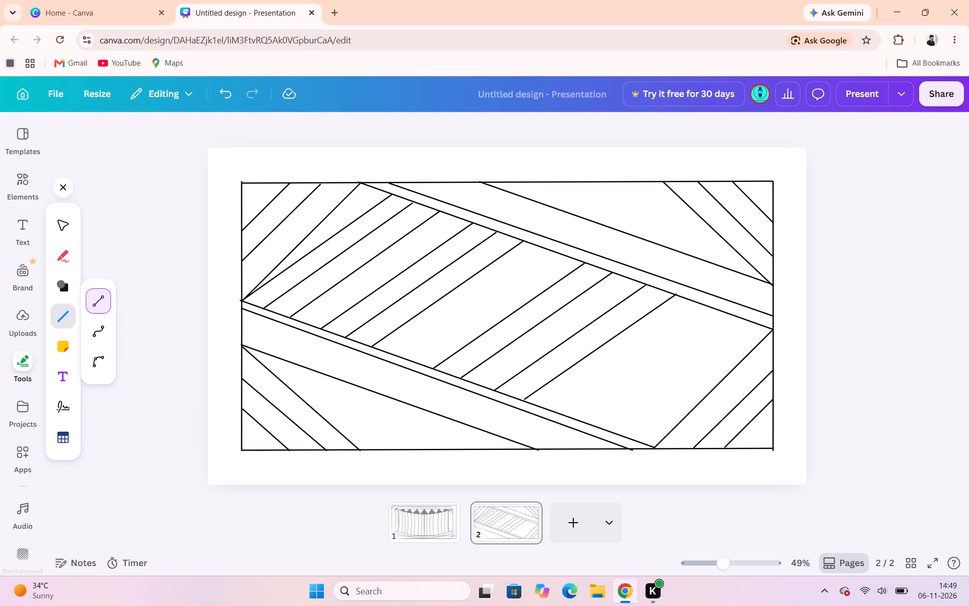
{"action": "left_click_drag", "start_coordinate": [547, 248], "coordinate": [403, 353]}
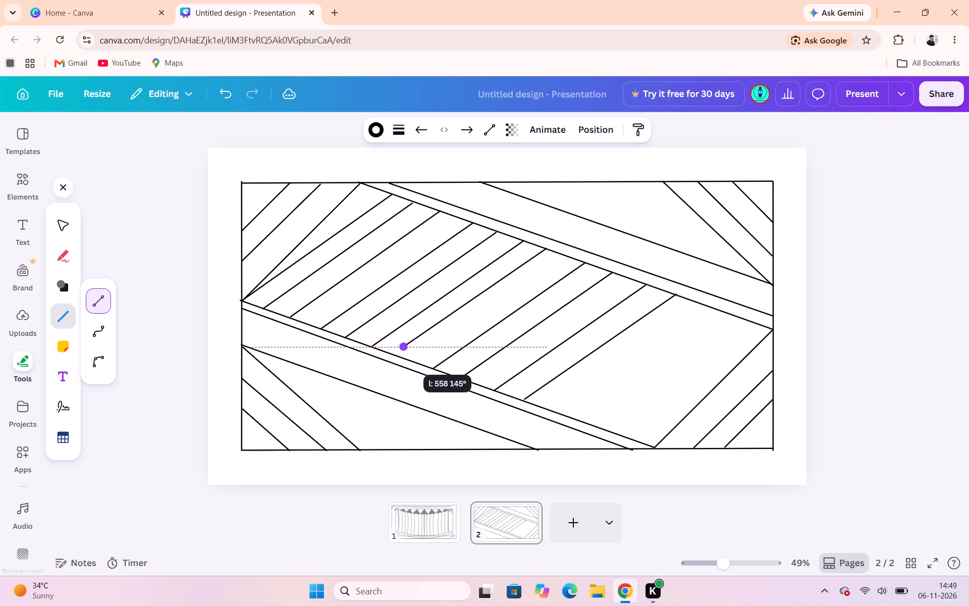
{"action": "left_click_drag", "start_coordinate": [403, 353], "coordinate": [402, 361]}
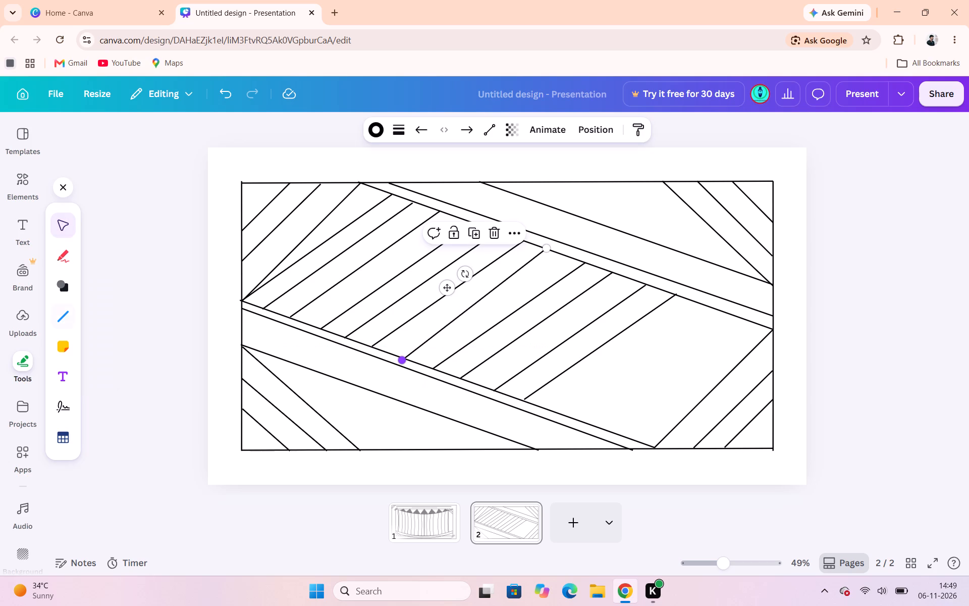
Adjust both ends of the line beside the sixth inner line so they meet the slanted pairs and it runs parallel to its neighbours.
{"action": "left_click_drag", "start_coordinate": [550, 245], "coordinate": [580, 256]}
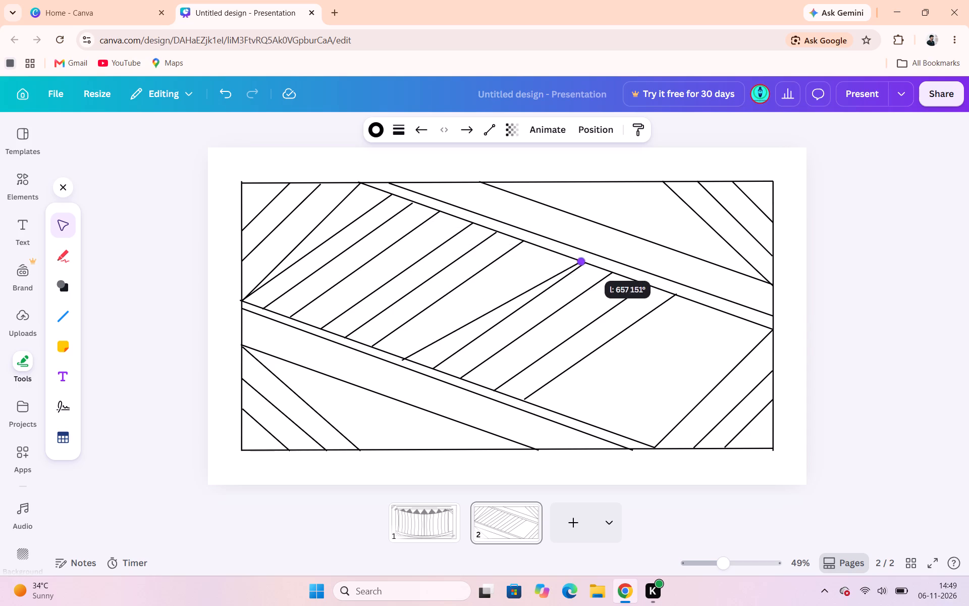
{"action": "left_click_drag", "start_coordinate": [580, 256], "coordinate": [556, 247]}
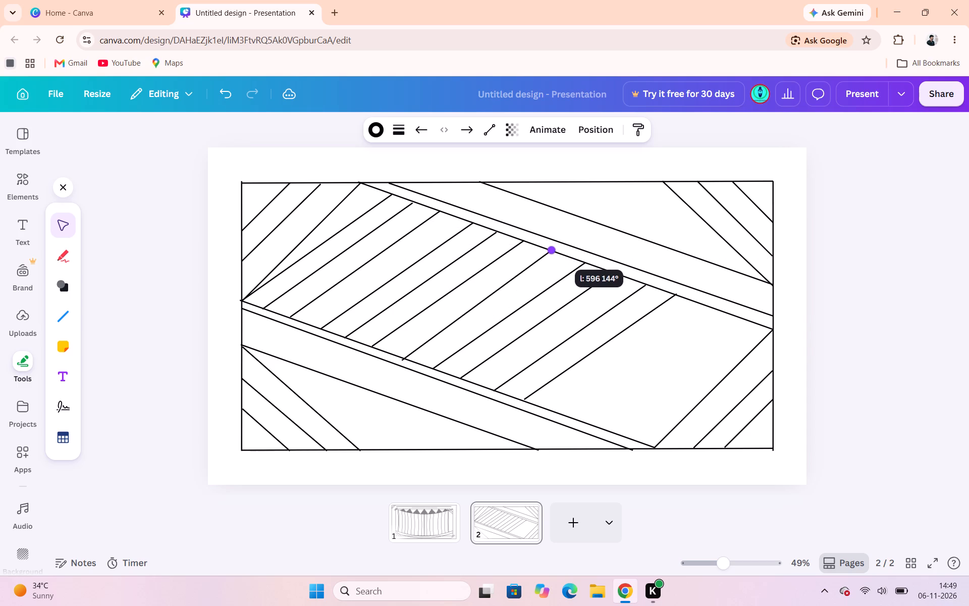
{"action": "left_click_drag", "start_coordinate": [556, 247], "coordinate": [558, 247]}
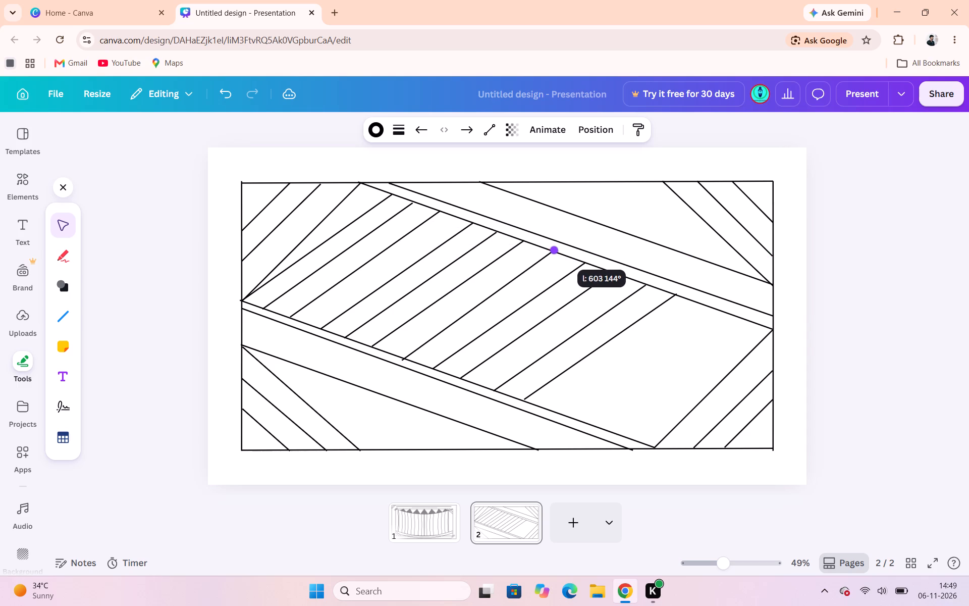
{"action": "left_click_drag", "start_coordinate": [558, 247], "coordinate": [560, 248]}
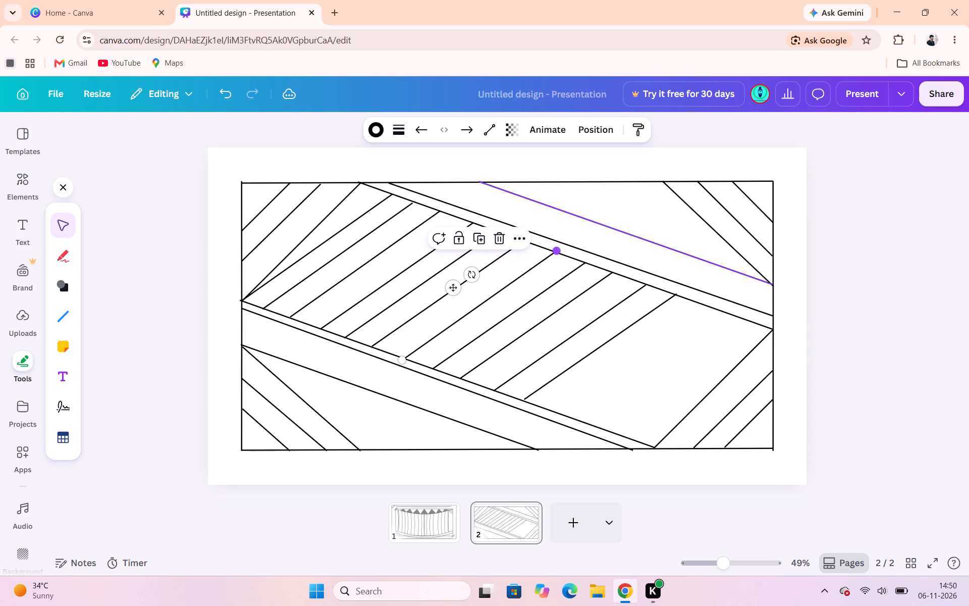
{"action": "left_click", "coordinate": [874, 333]}
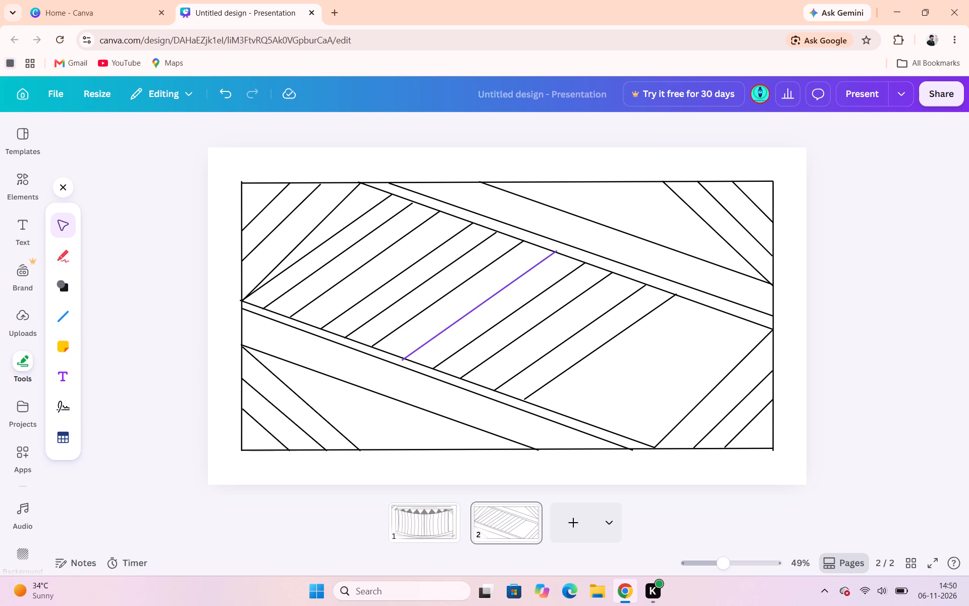
{"action": "left_click", "coordinate": [543, 260]}
{"action": "left_click_drag", "start_coordinate": [555, 246], "coordinate": [555, 249]}
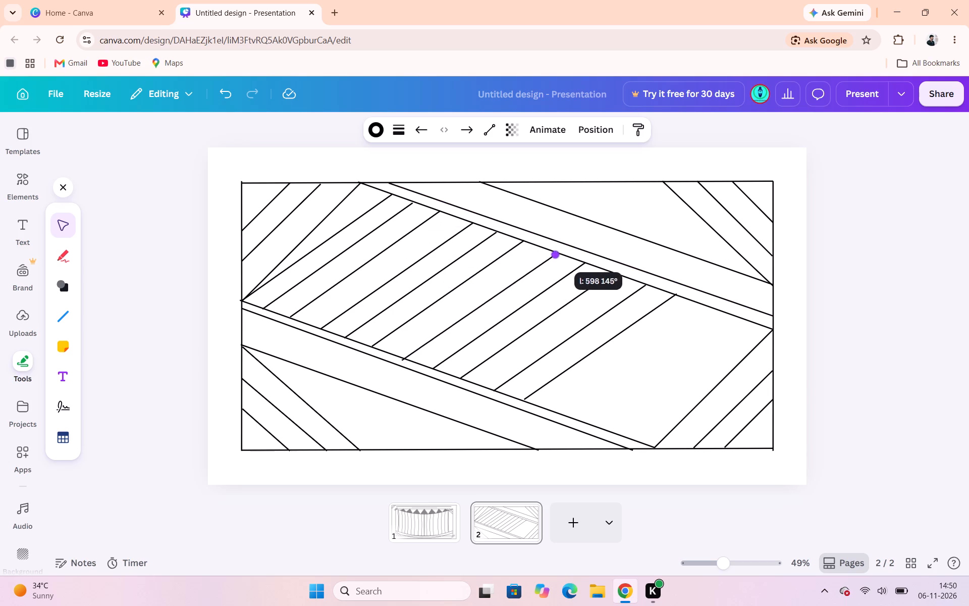
{"action": "left_click_drag", "start_coordinate": [555, 249], "coordinate": [550, 246]}
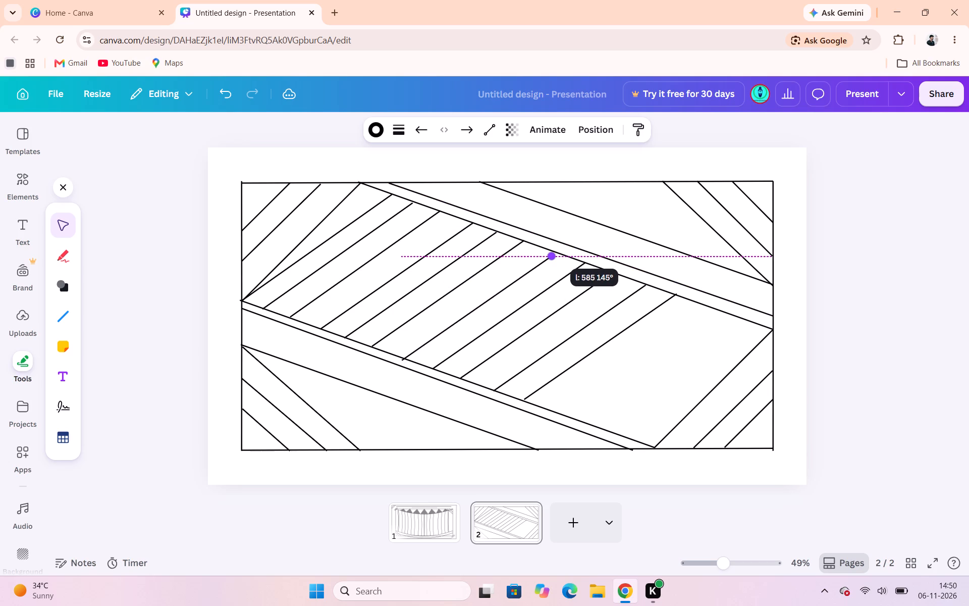
{"action": "left_click_drag", "start_coordinate": [550, 246], "coordinate": [550, 245]}
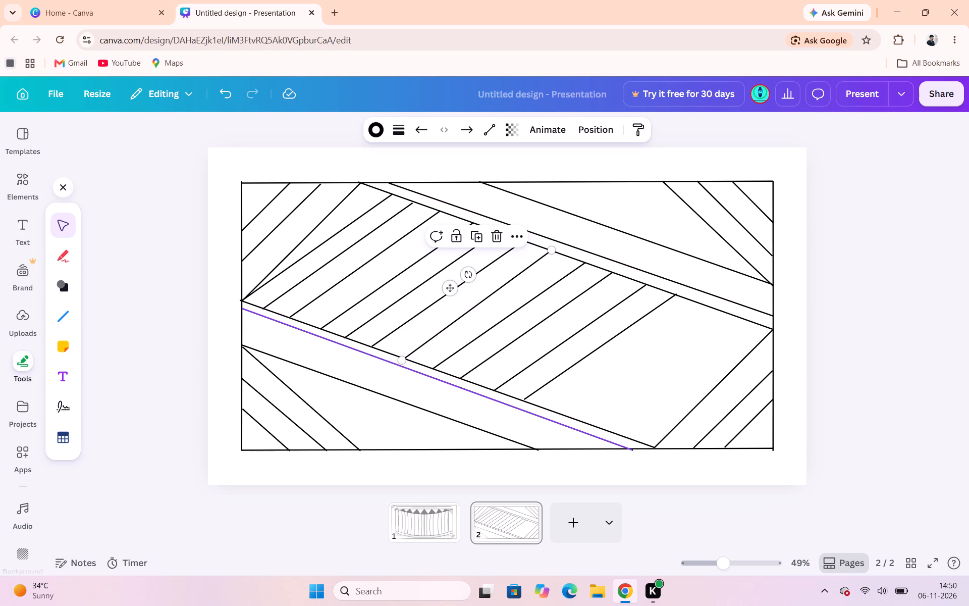
{"action": "left_click", "coordinate": [401, 362]}
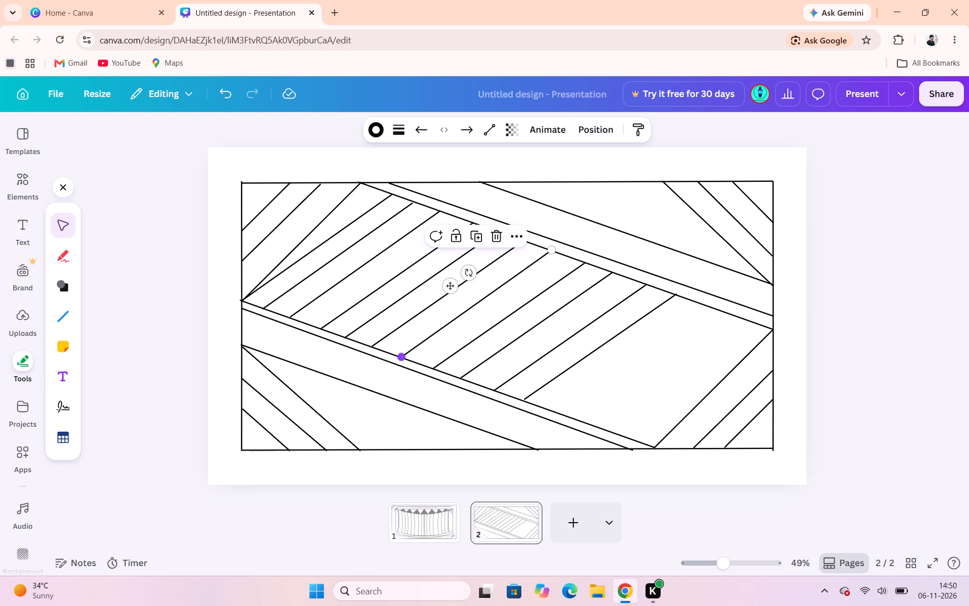
{"action": "left_click", "coordinate": [949, 328]}
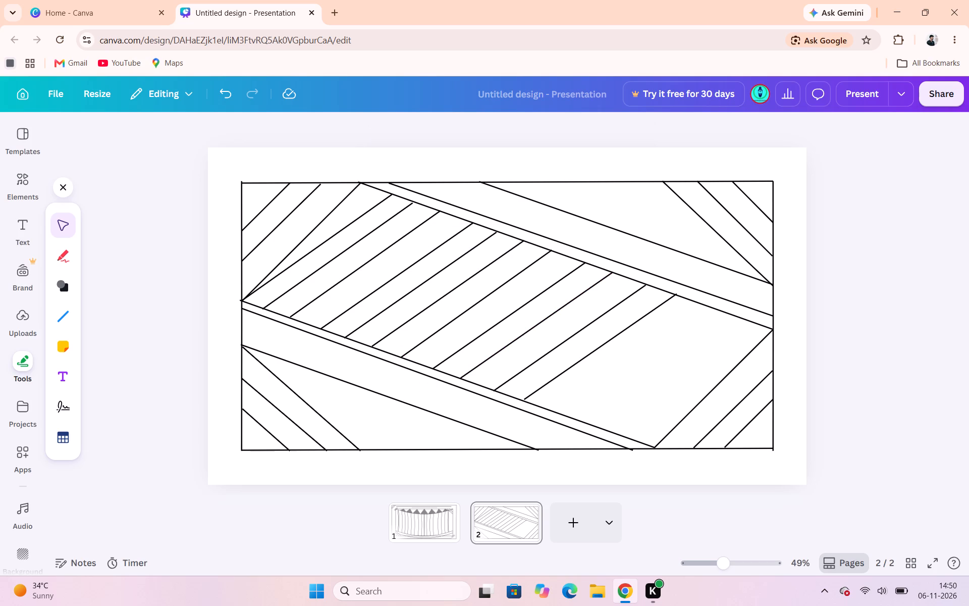
Nudge the innermost parallel line slightly so its ends sit on the upper and lower slanted pairs.
{"action": "left_click", "coordinate": [542, 394]}
{"action": "left_click", "coordinate": [519, 398]}
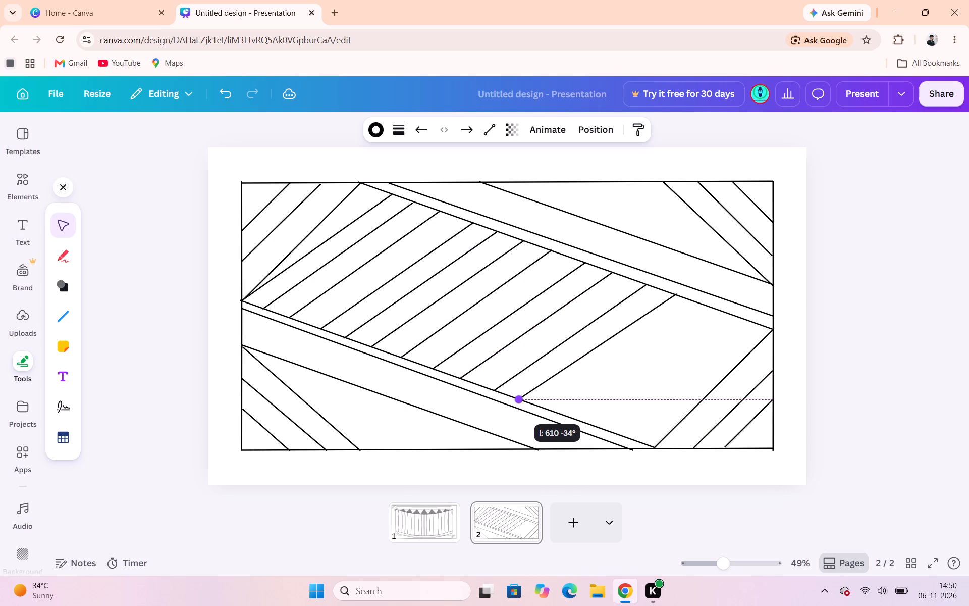
{"action": "left_click", "coordinate": [862, 367]}
{"action": "left_click", "coordinate": [614, 332]}
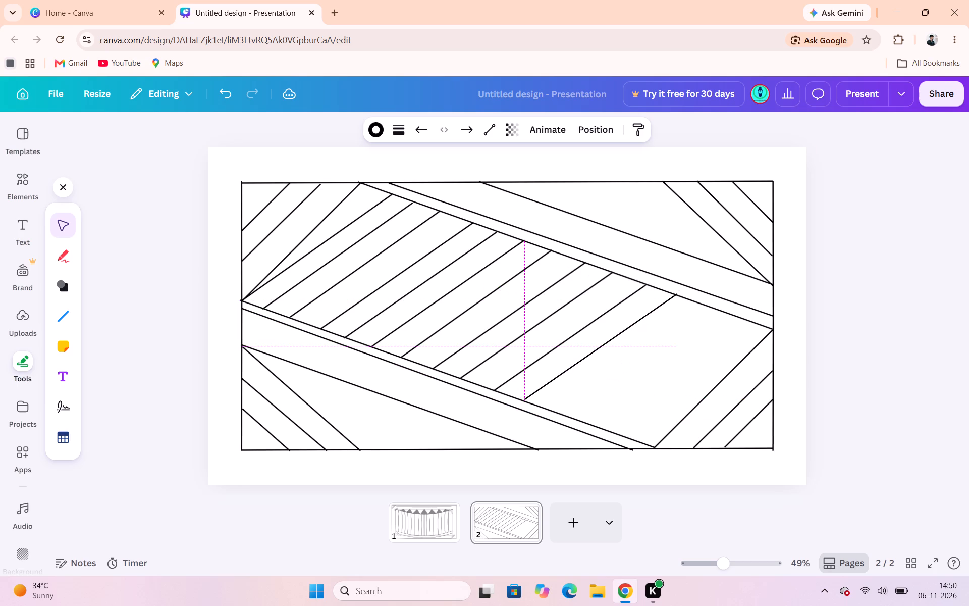
{"action": "left_click", "coordinate": [878, 392]}
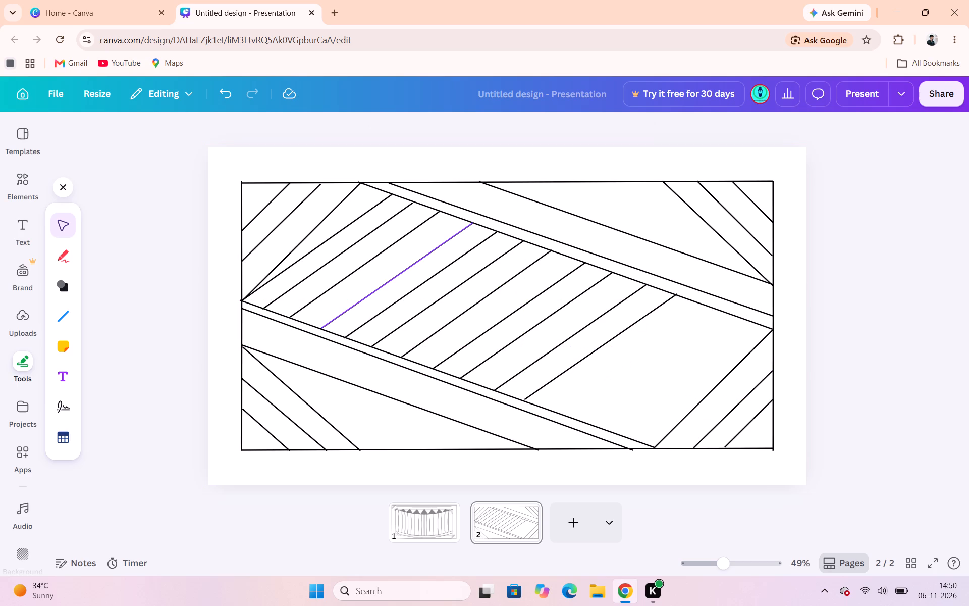
Draw a straight line just beyond the innermost parallel line, from the lower slanted pair upward, about 586 long at about 33°.
{"action": "left_click", "coordinate": [62, 313]}
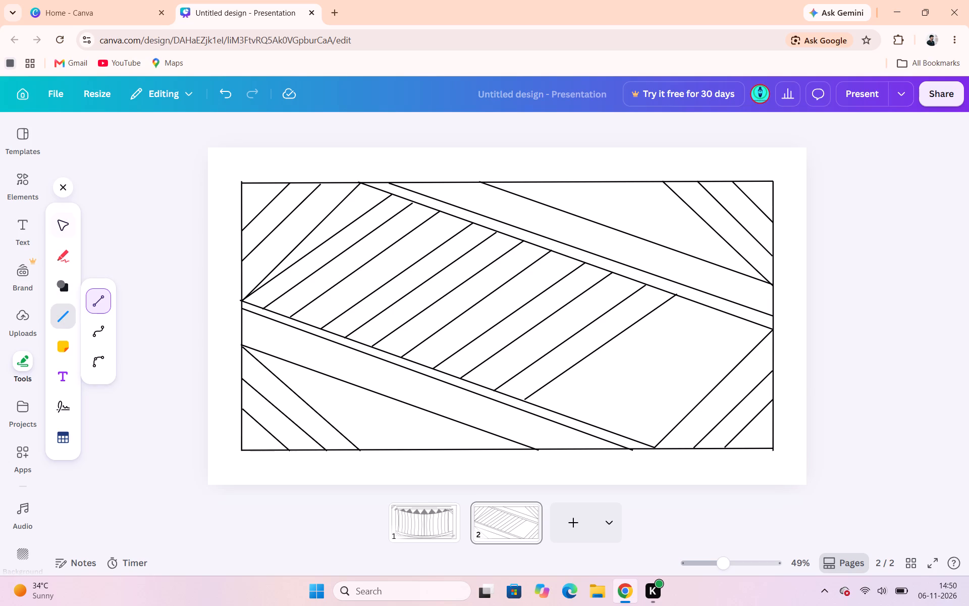
{"action": "left_click_drag", "start_coordinate": [552, 409], "coordinate": [690, 306]}
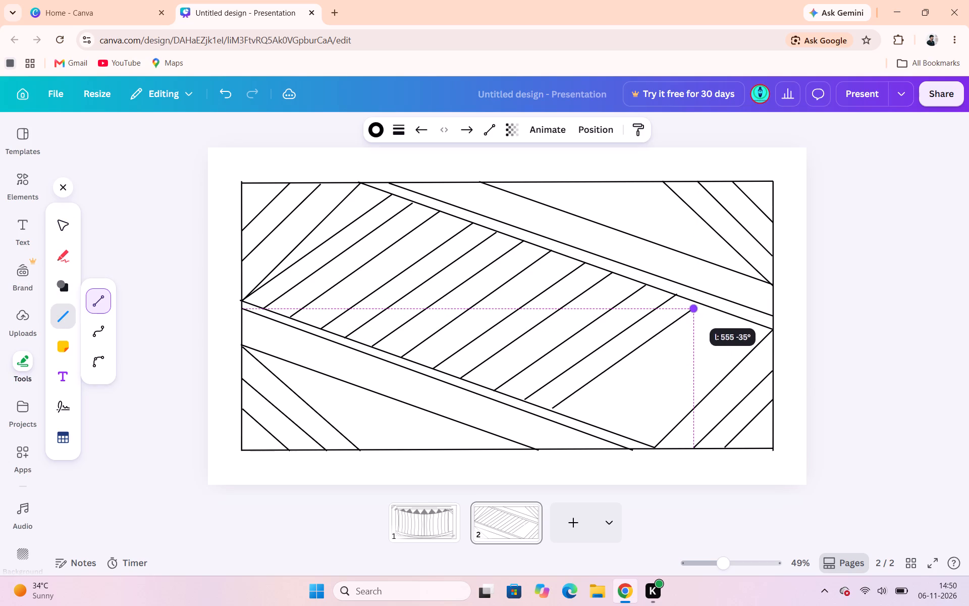
{"action": "left_click_drag", "start_coordinate": [690, 306], "coordinate": [694, 306]}
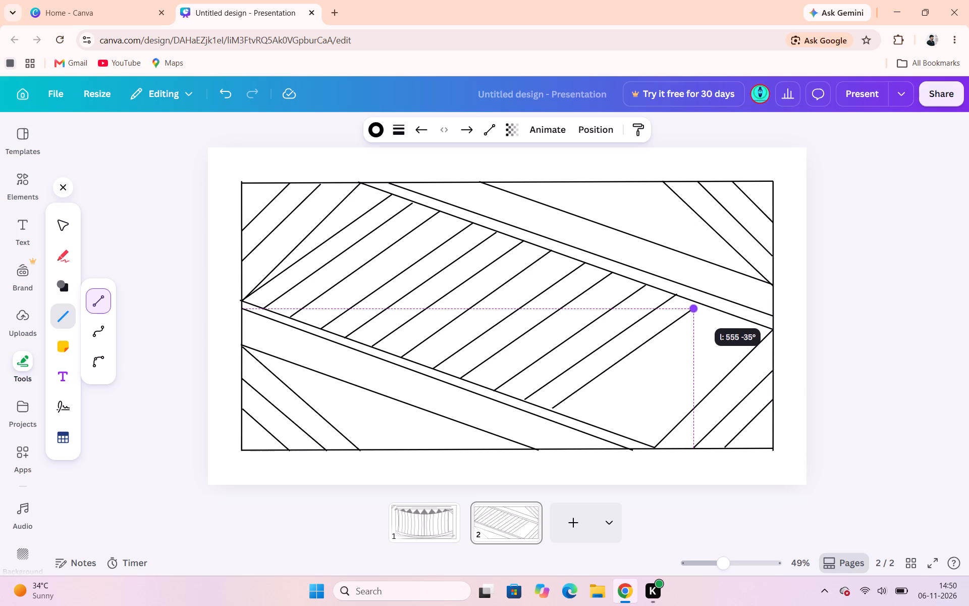
{"action": "left_click_drag", "start_coordinate": [694, 306], "coordinate": [702, 305]}
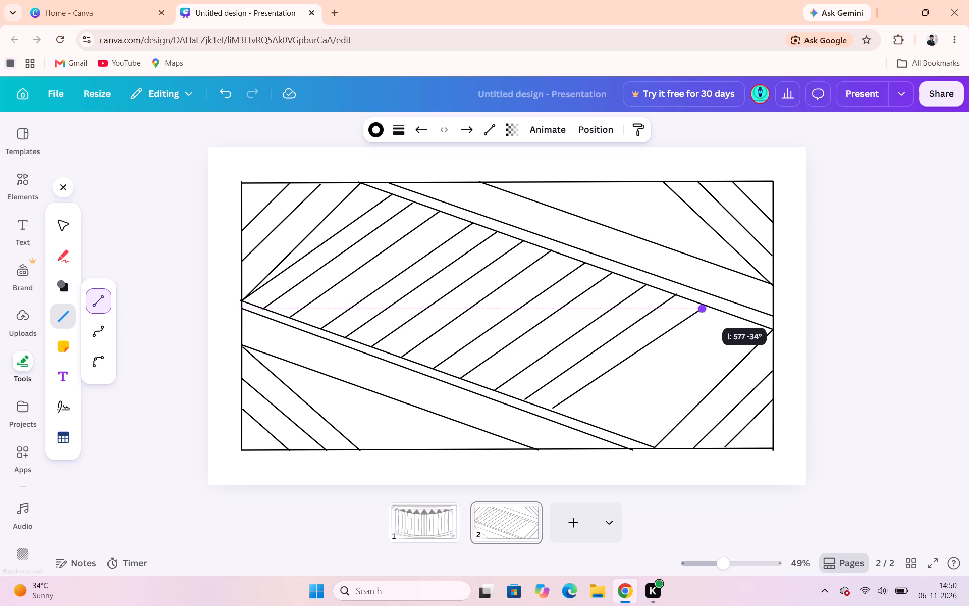
{"action": "left_click_drag", "start_coordinate": [702, 305], "coordinate": [705, 308]}
{"action": "left_click", "coordinate": [889, 323]}
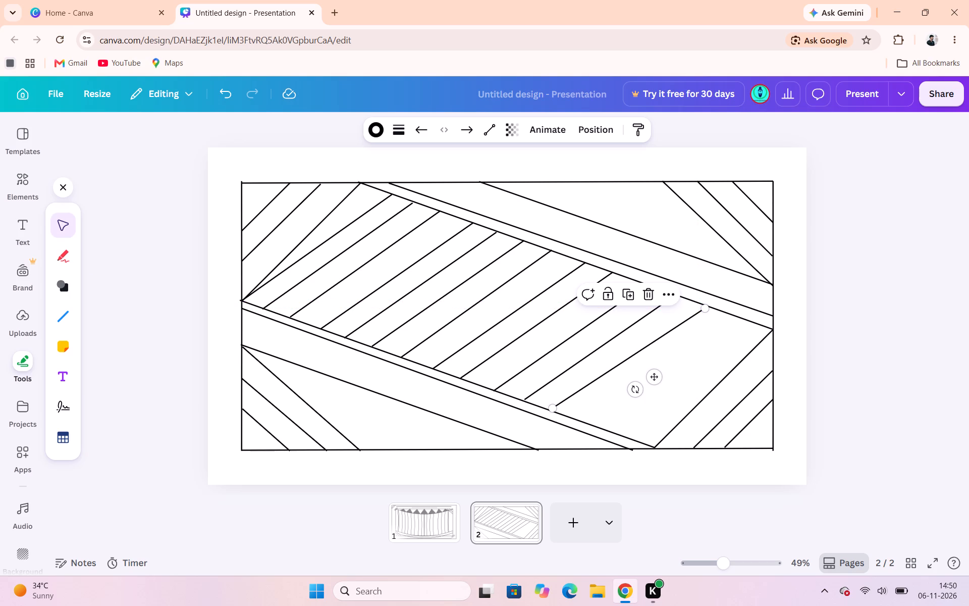
Lengthen the new line at its lower end and shift it so both ends meet the slanted pairs, parallel to the others.
{"action": "left_click", "coordinate": [604, 378]}
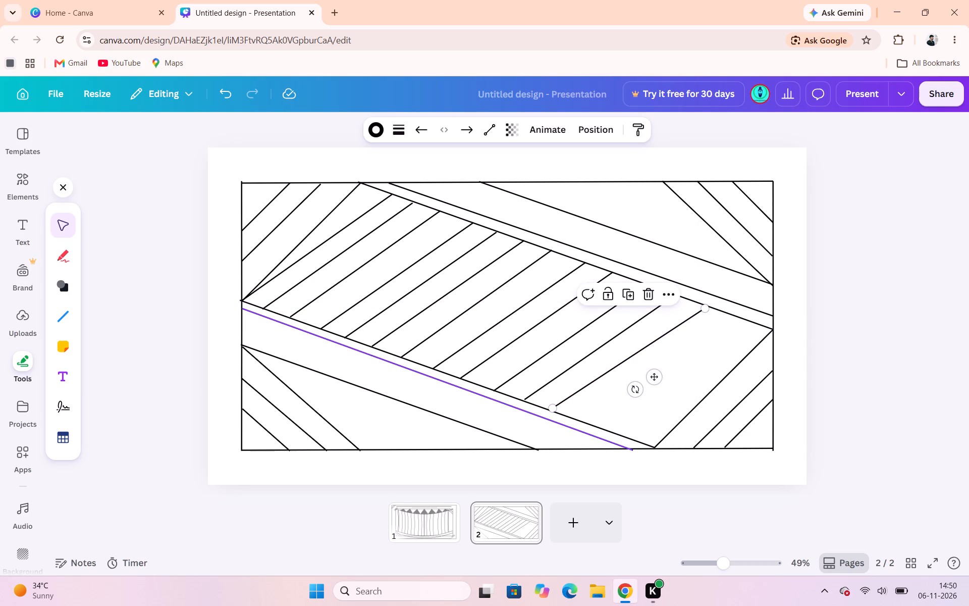
{"action": "left_click_drag", "start_coordinate": [556, 407], "coordinate": [559, 412]}
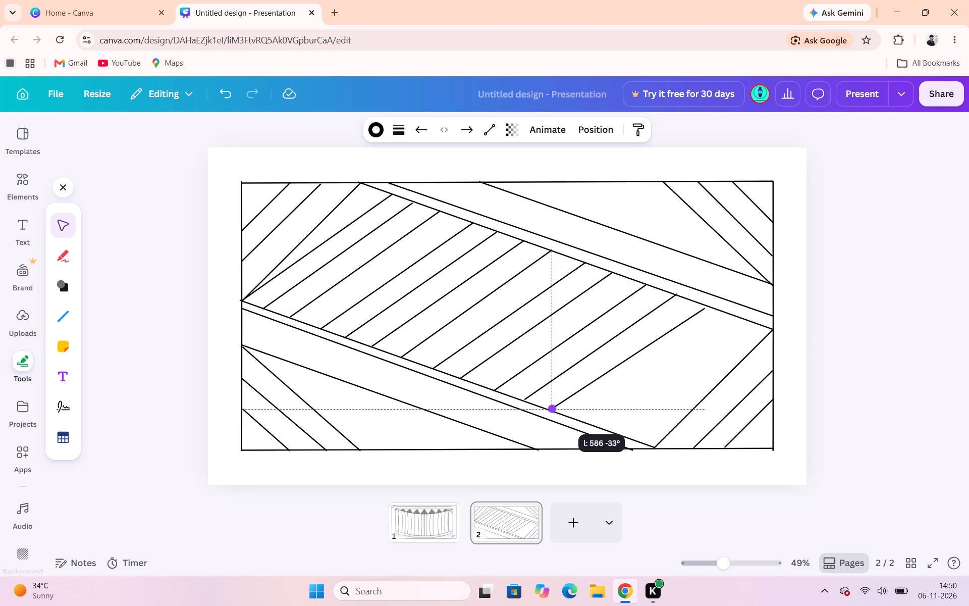
{"action": "left_click_drag", "start_coordinate": [559, 412], "coordinate": [555, 414]}
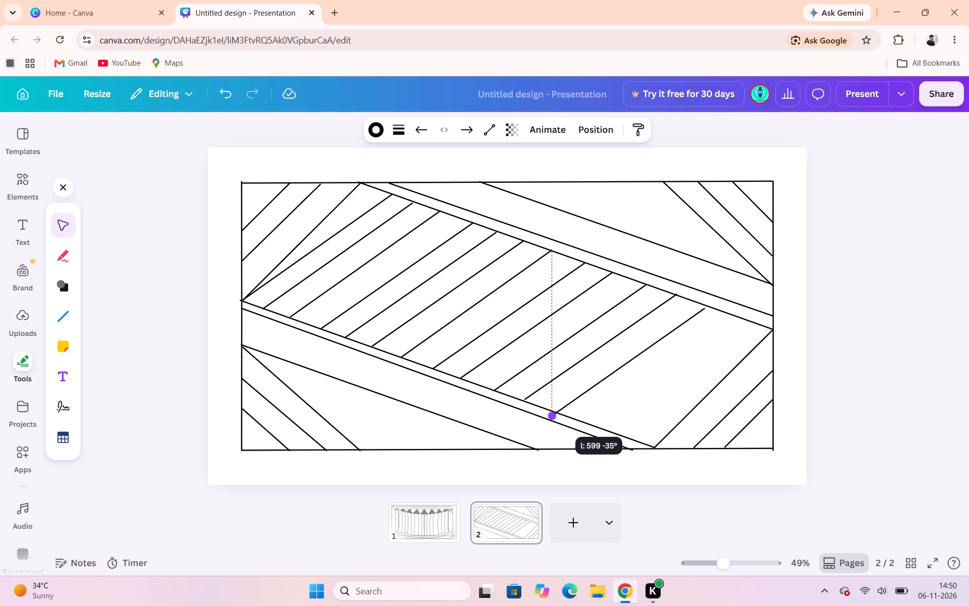
{"action": "left_click_drag", "start_coordinate": [555, 414], "coordinate": [554, 413]}
{"action": "left_click_drag", "start_coordinate": [655, 379], "coordinate": [650, 376]}
{"action": "left_click", "coordinate": [886, 376]}
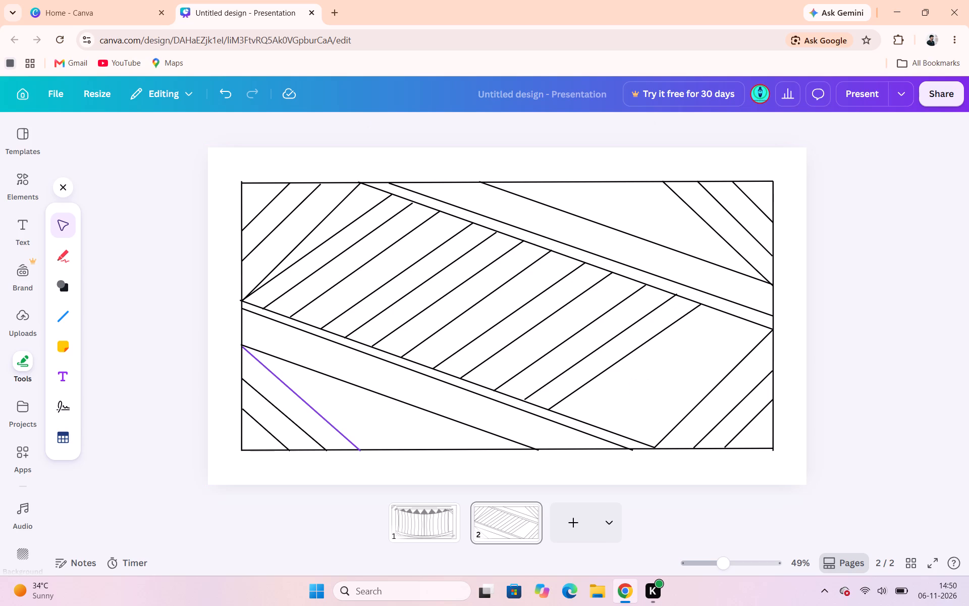
Draw another straight line beyond the last parallel one, from the lower slanted pair toward the upper pair, about 574 long at about 35°.
{"action": "left_click", "coordinate": [67, 315]}
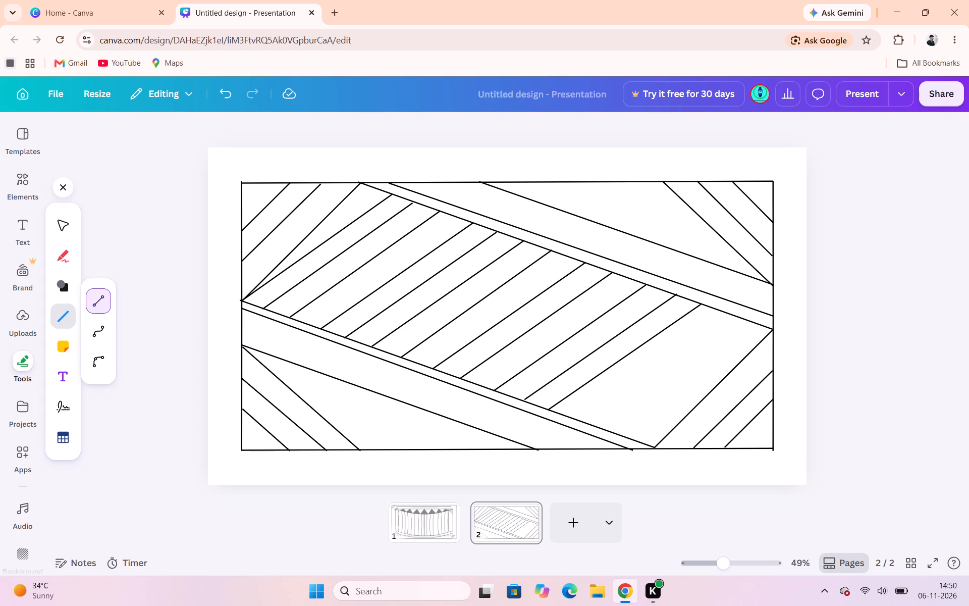
{"action": "left_click_drag", "start_coordinate": [577, 419], "coordinate": [727, 315]}
{"action": "left_click", "coordinate": [954, 298]}
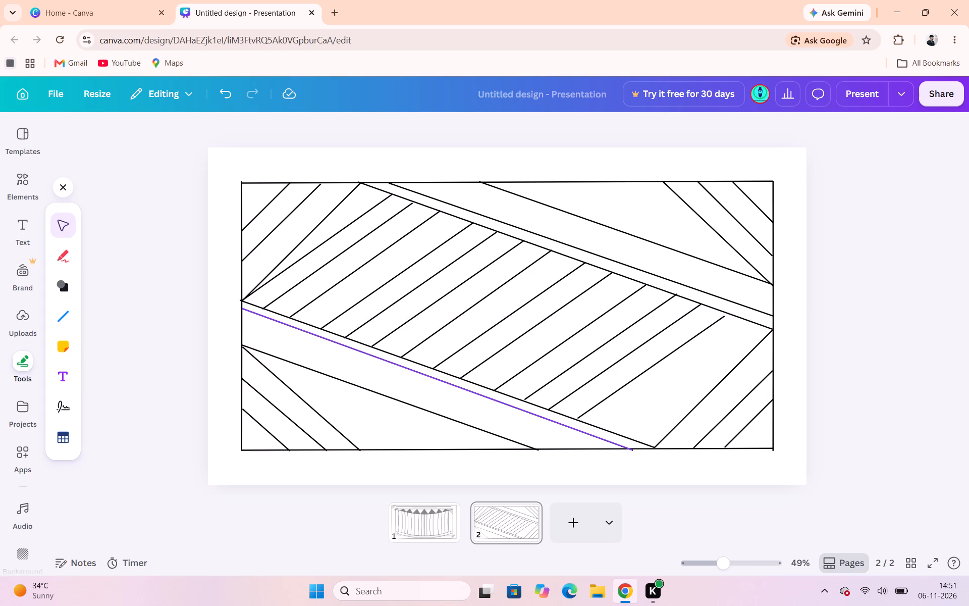
Extend the upper end of the newest line to reach the upper slanted pair, keeping it parallel to the others.
{"action": "left_click", "coordinate": [588, 403]}
{"action": "left_click", "coordinate": [724, 316]}
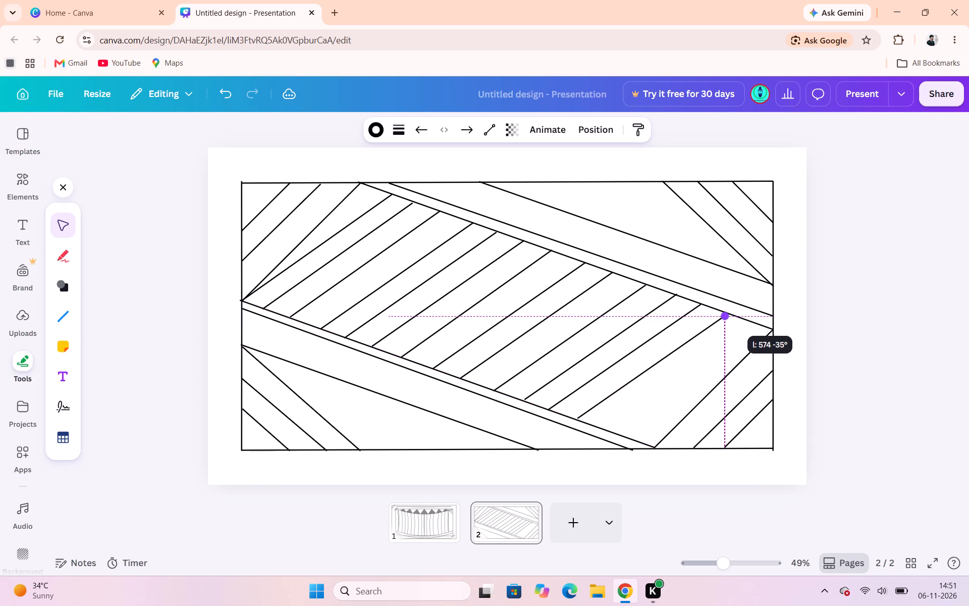
{"action": "left_click", "coordinate": [847, 300]}
{"action": "left_click", "coordinate": [729, 311]}
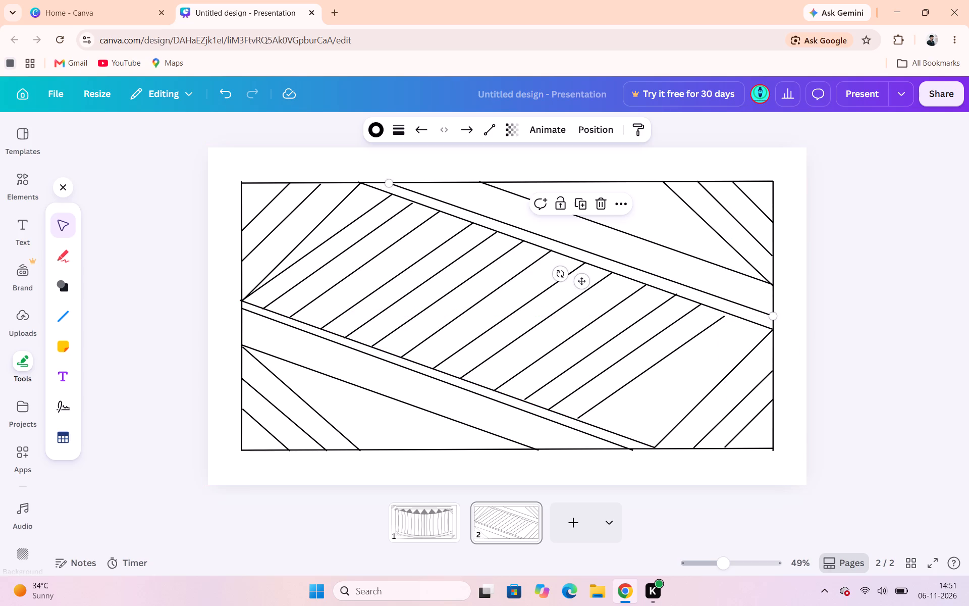
{"action": "left_click", "coordinate": [711, 323]}
{"action": "left_click_drag", "start_coordinate": [724, 315], "coordinate": [744, 306]}
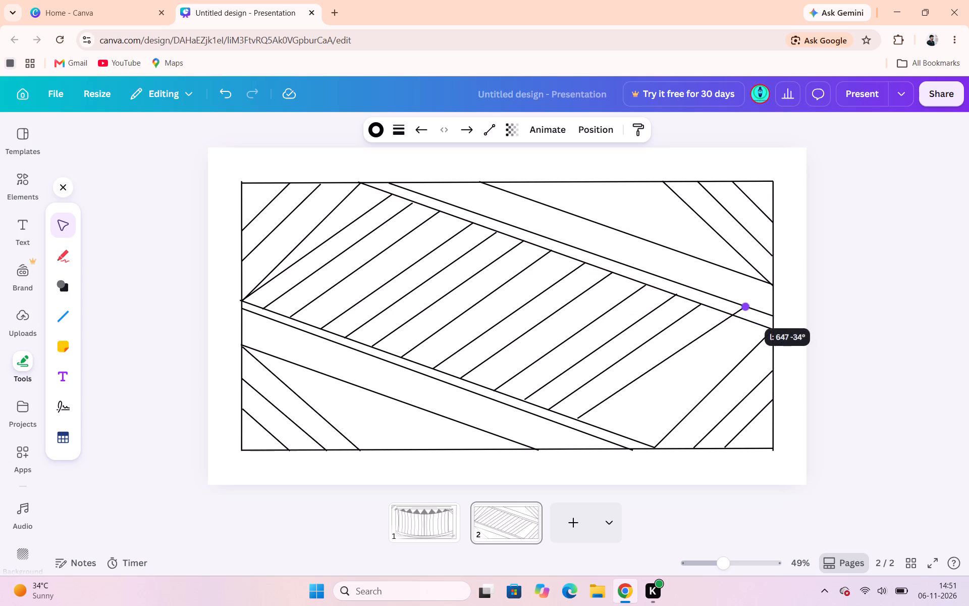
{"action": "left_click_drag", "start_coordinate": [744, 306], "coordinate": [732, 312]}
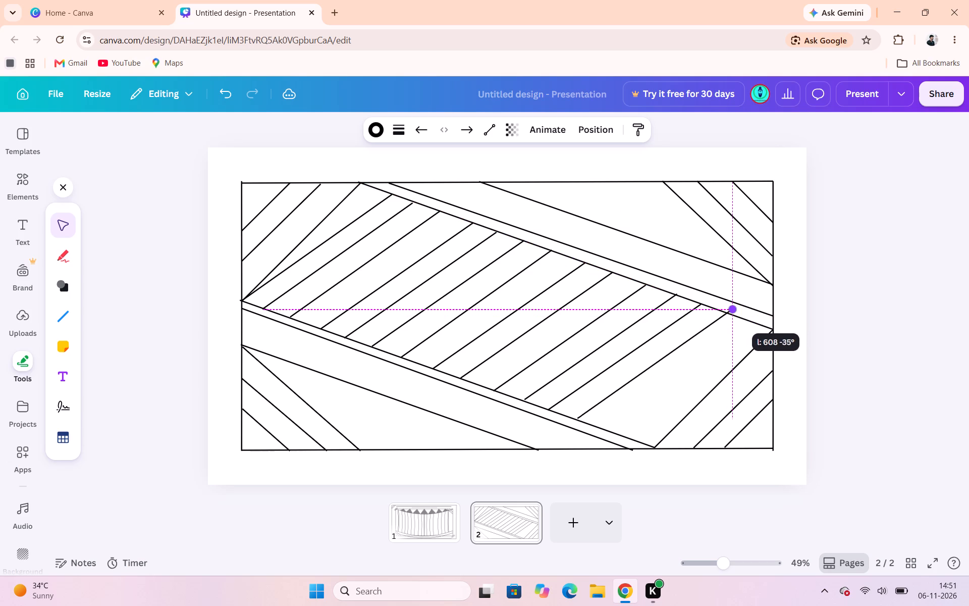
{"action": "left_click_drag", "start_coordinate": [732, 312], "coordinate": [732, 313]}
{"action": "left_click", "coordinate": [848, 308]}
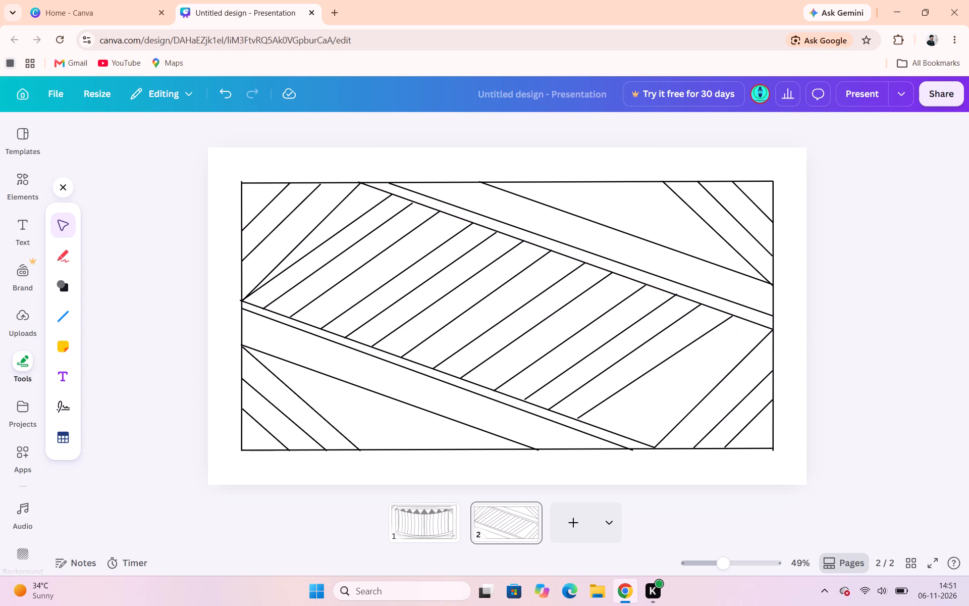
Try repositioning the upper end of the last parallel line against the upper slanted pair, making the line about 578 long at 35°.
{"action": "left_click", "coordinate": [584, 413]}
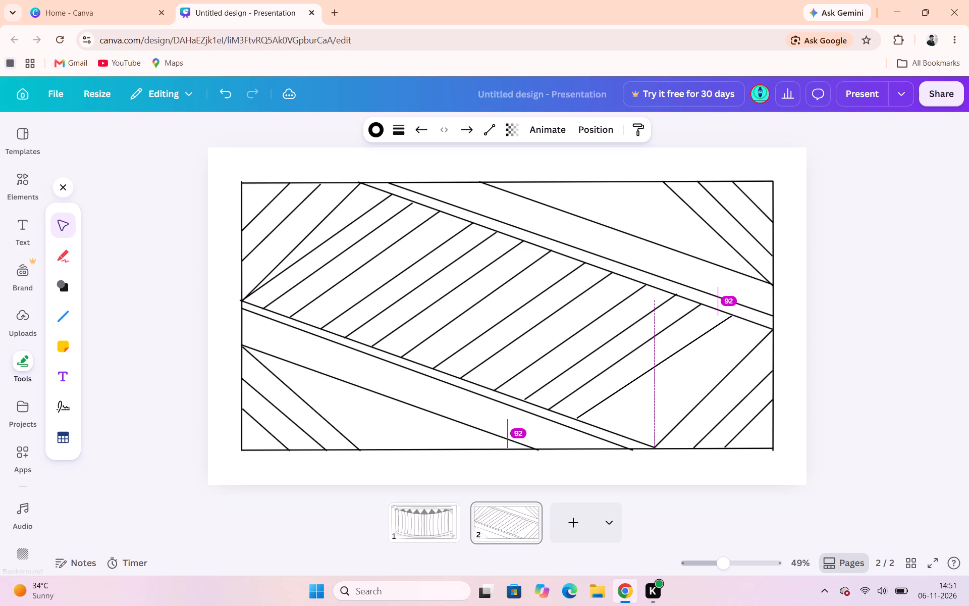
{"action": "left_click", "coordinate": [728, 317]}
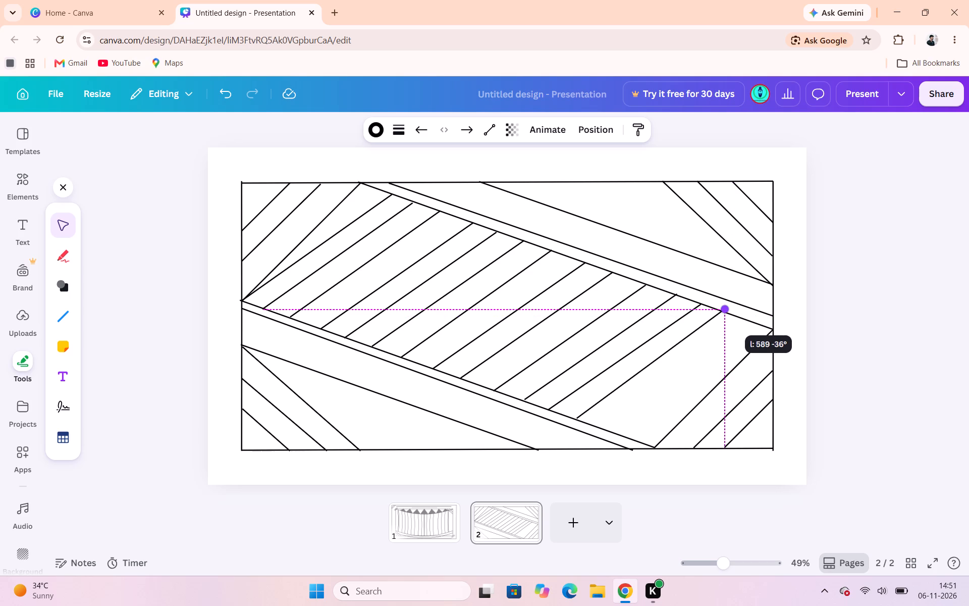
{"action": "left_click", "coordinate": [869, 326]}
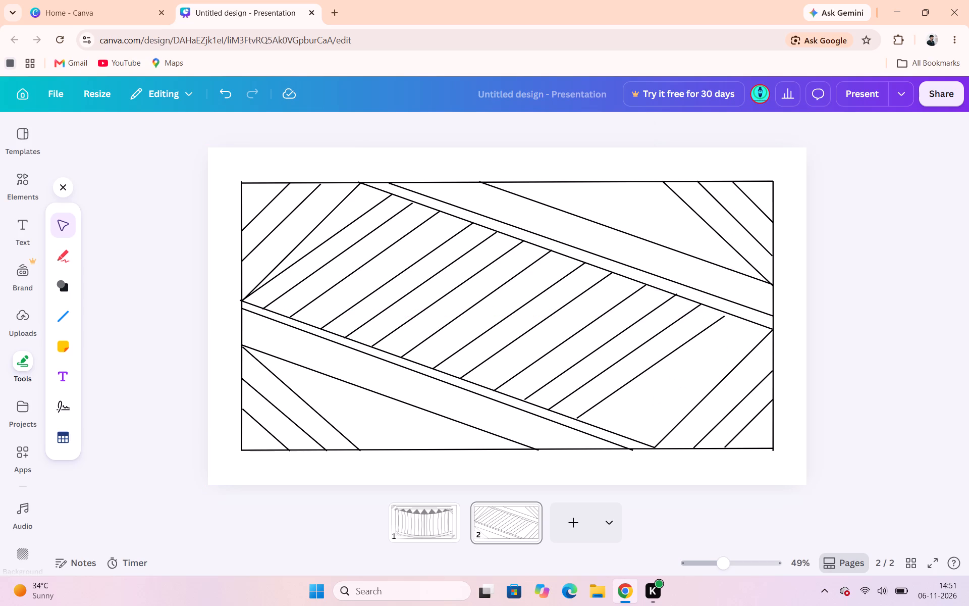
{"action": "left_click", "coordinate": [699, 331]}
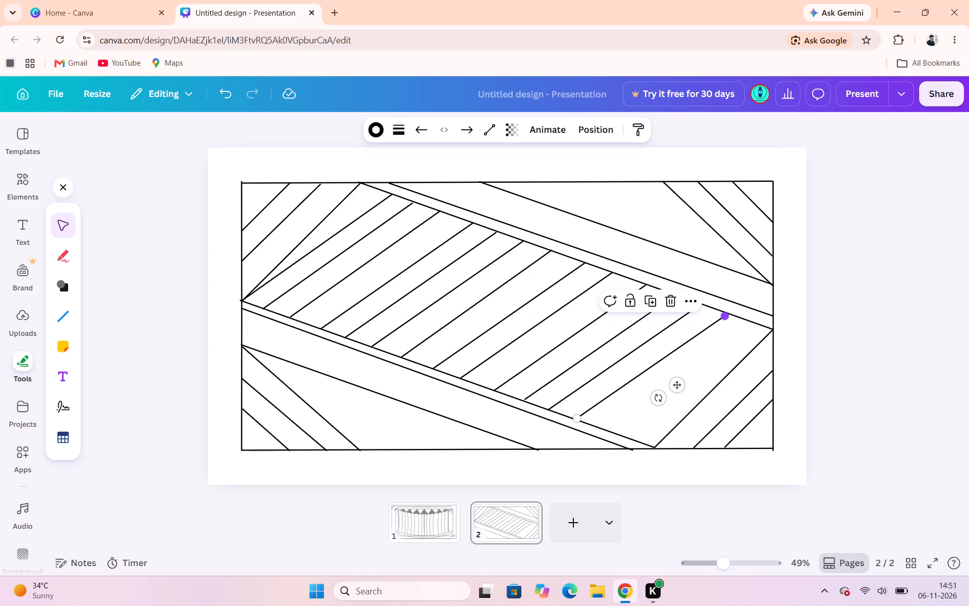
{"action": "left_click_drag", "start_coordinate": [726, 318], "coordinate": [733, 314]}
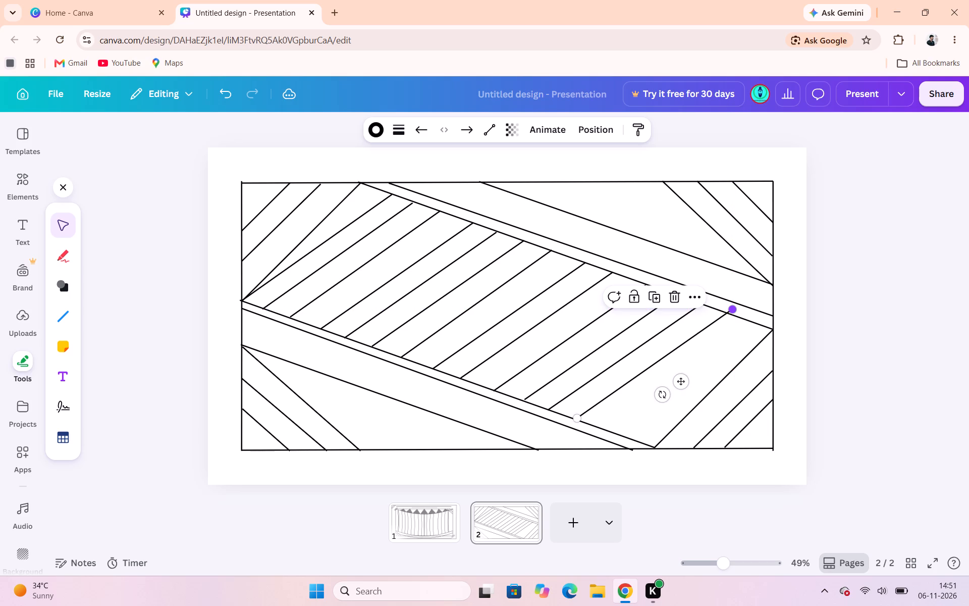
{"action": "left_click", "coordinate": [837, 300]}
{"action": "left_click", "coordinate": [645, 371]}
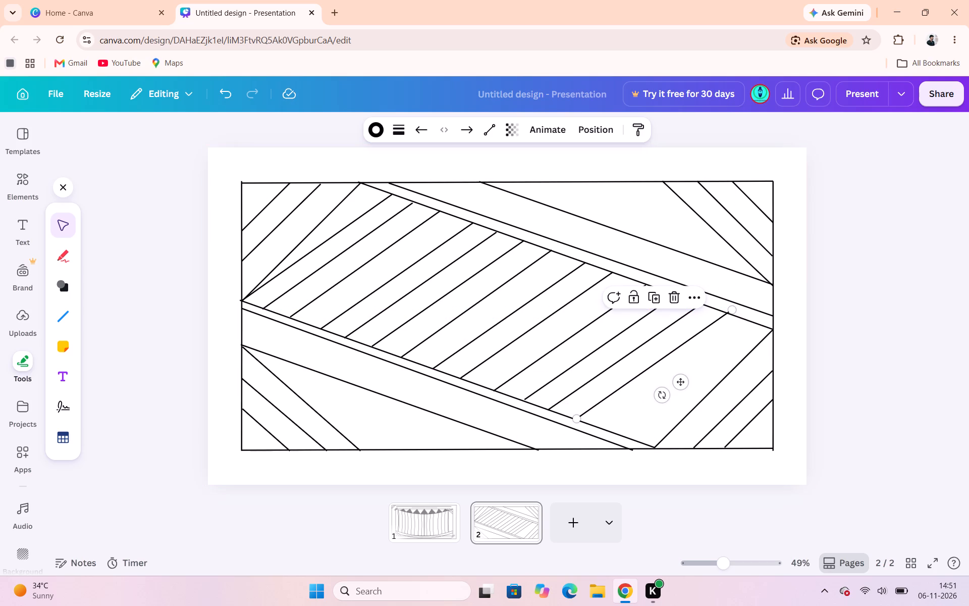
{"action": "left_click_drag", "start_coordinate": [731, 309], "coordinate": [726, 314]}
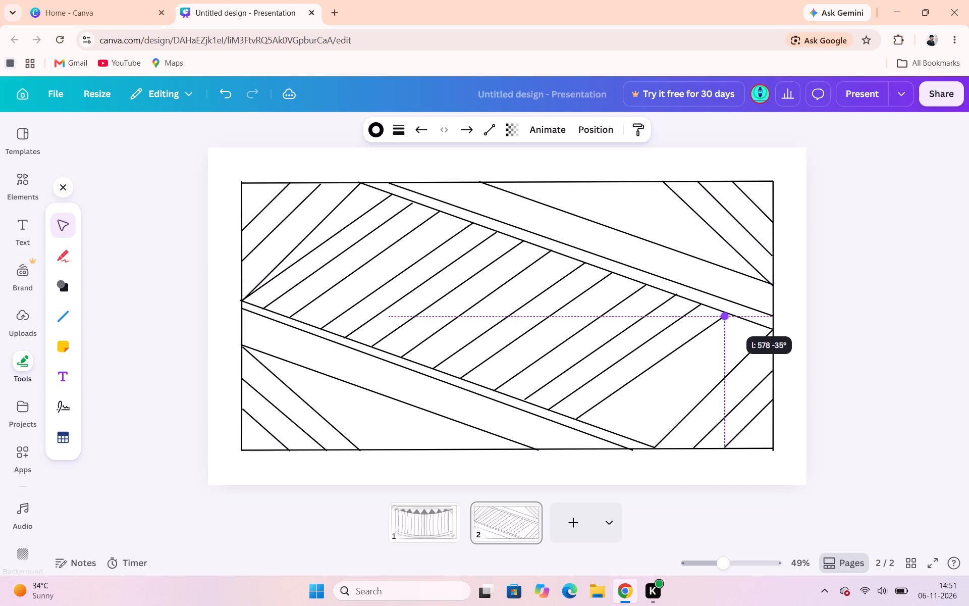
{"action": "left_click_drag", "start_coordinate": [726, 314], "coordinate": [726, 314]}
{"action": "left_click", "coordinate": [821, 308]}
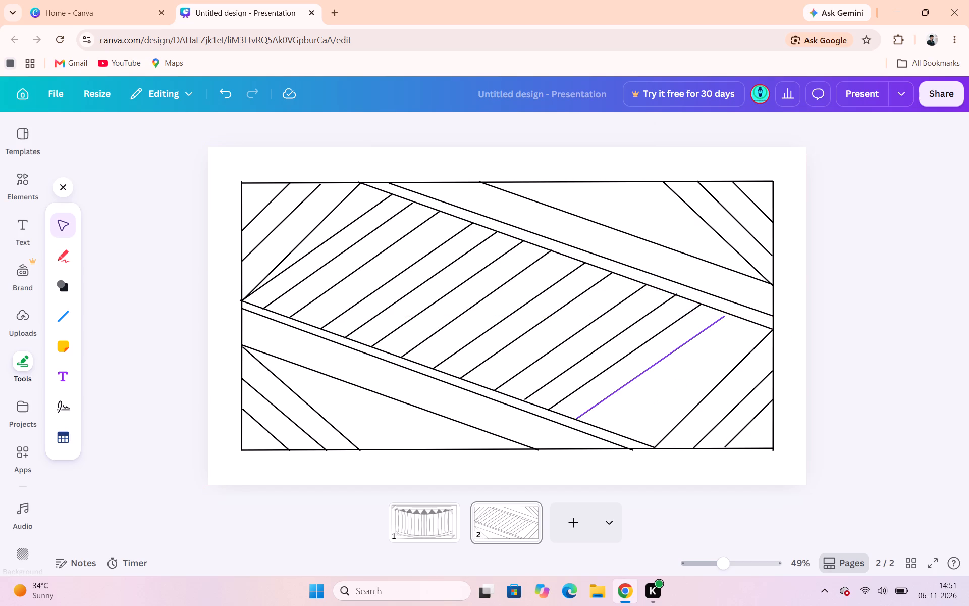
Extend the last parallel line's upper end just past the inner upper slanted line, to about 612 long at 35°.
{"action": "left_click", "coordinate": [719, 316]}
{"action": "left_click", "coordinate": [717, 314]}
{"action": "left_click", "coordinate": [727, 313]}
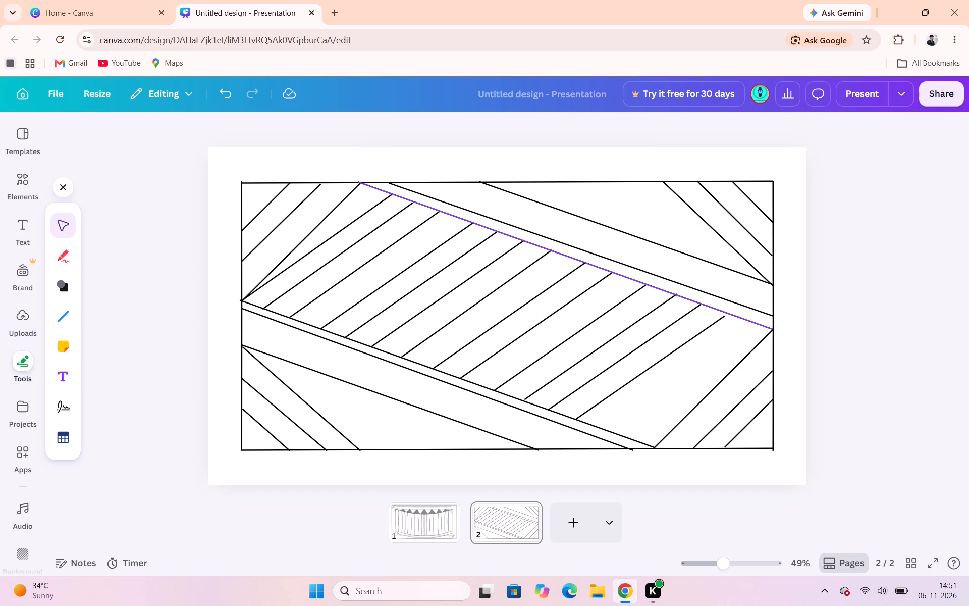
{"action": "left_click", "coordinate": [718, 325]}
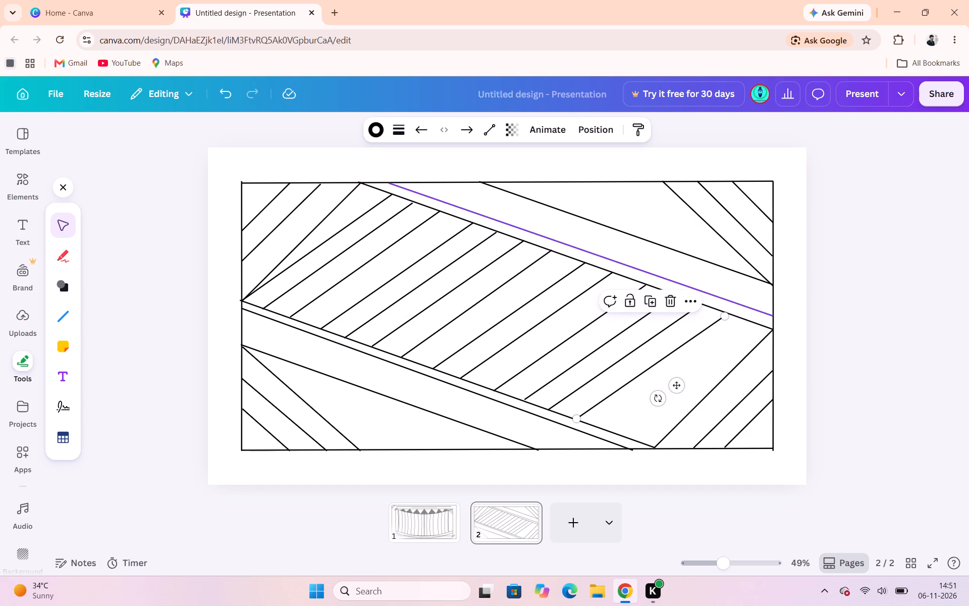
{"action": "left_click", "coordinate": [722, 317]}
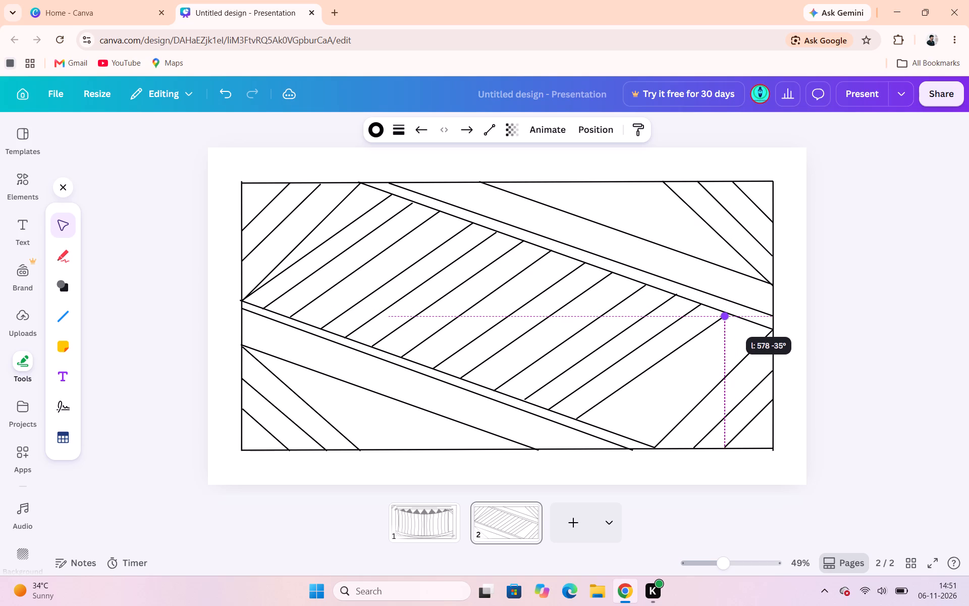
{"action": "left_click", "coordinate": [877, 280]}
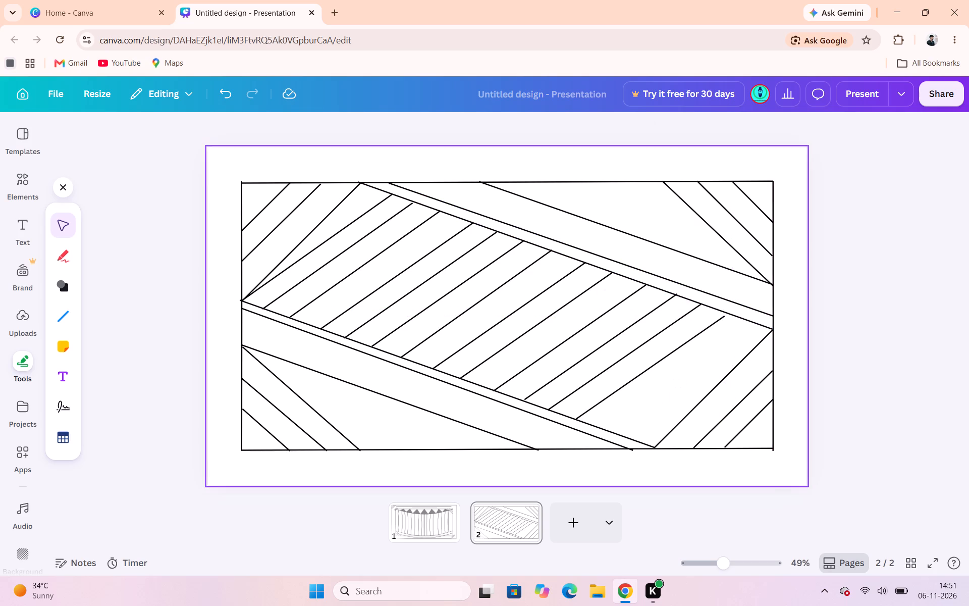
{"action": "left_click", "coordinate": [718, 324]}
{"action": "left_click_drag", "start_coordinate": [726, 315], "coordinate": [732, 311]}
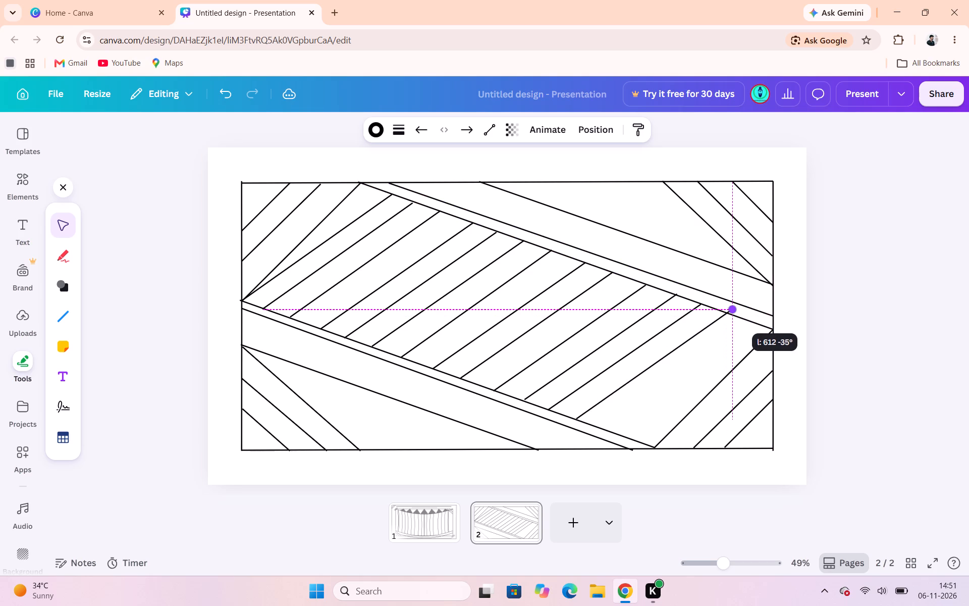
{"action": "left_click_drag", "start_coordinate": [732, 311], "coordinate": [728, 312]}
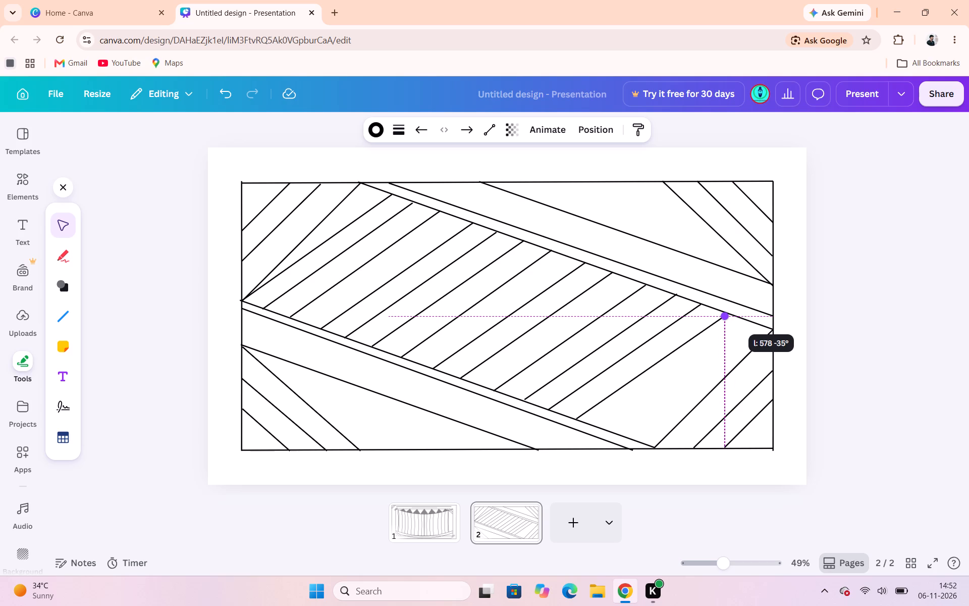
{"action": "left_click_drag", "start_coordinate": [728, 312], "coordinate": [731, 311]}
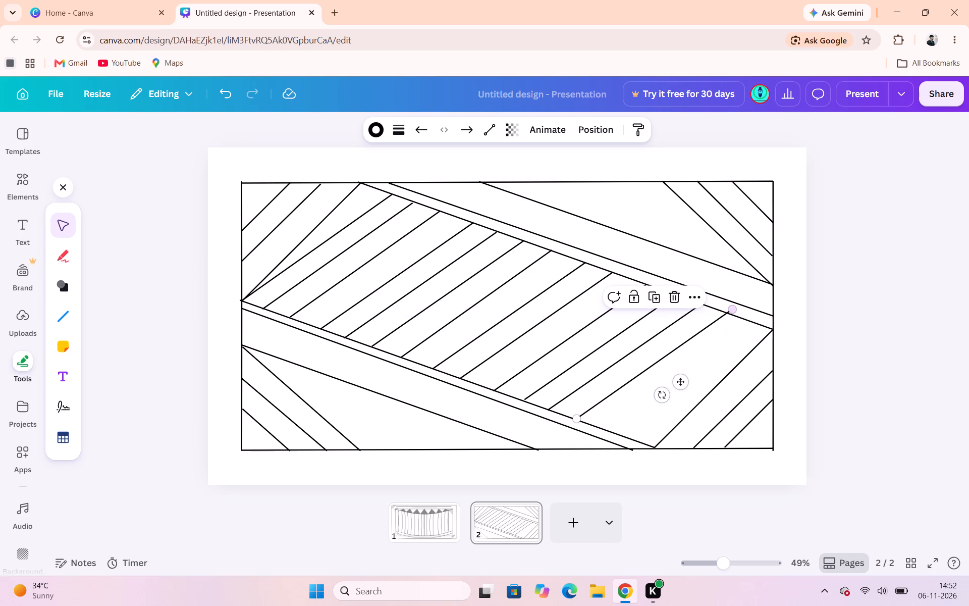
{"action": "left_click", "coordinate": [862, 277]}
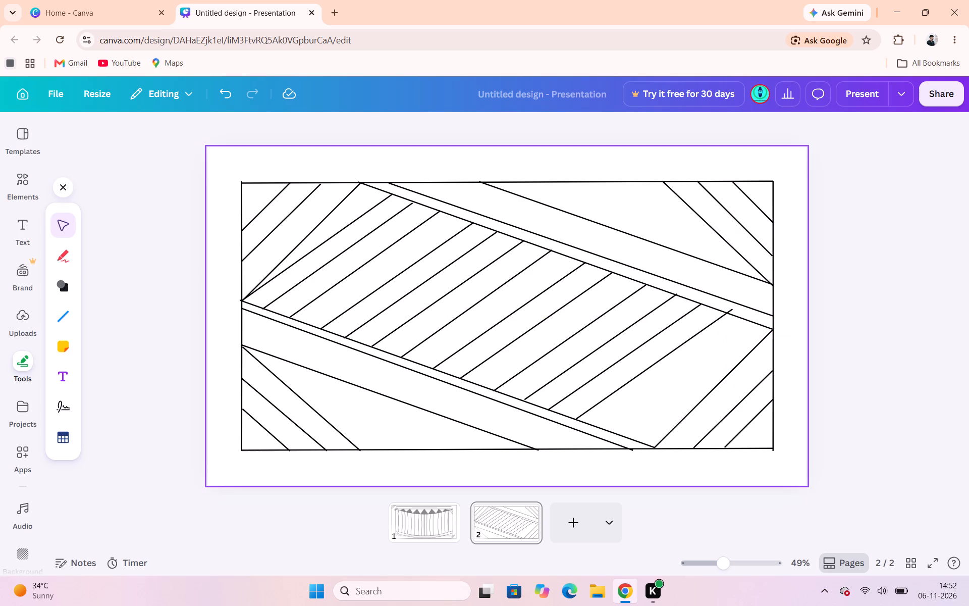
Draw a straight line from the inner upper slanted line's top end to the frame's right edge, about 1,408 long at 19°.
{"action": "left_click", "coordinate": [62, 311]}
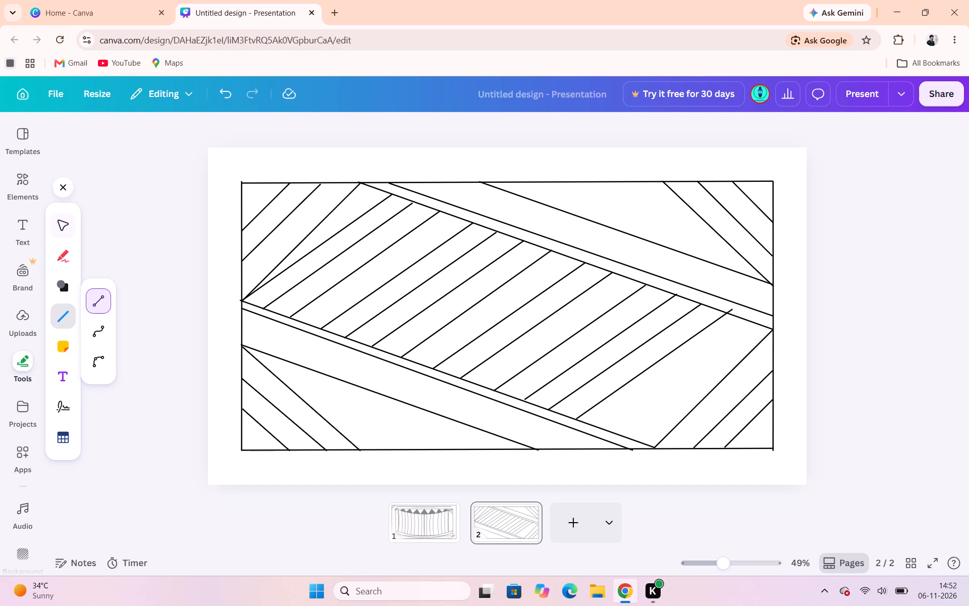
{"action": "left_click_drag", "start_coordinate": [358, 185], "coordinate": [271, 303]}
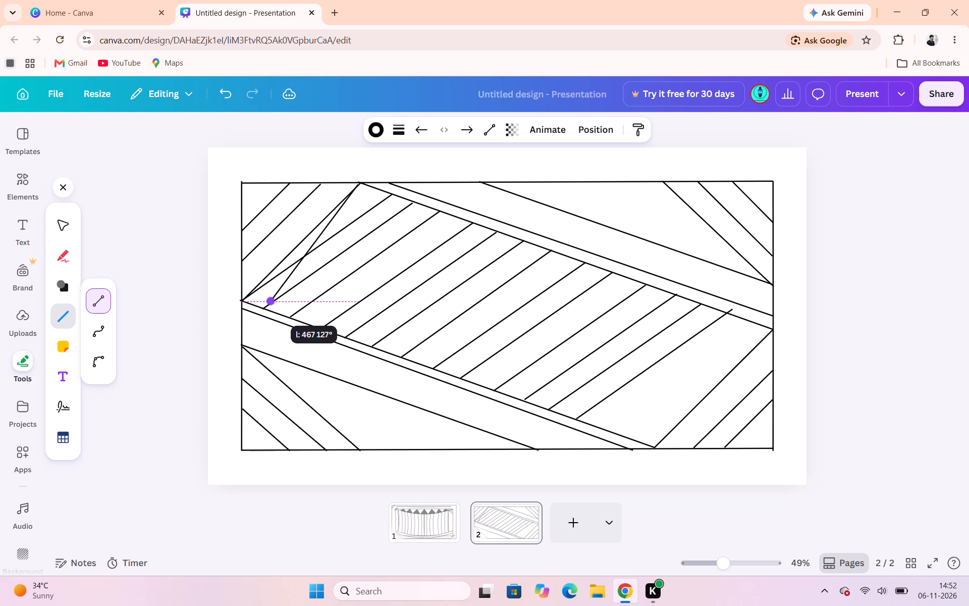
{"action": "left_click_drag", "start_coordinate": [271, 303], "coordinate": [368, 212]}
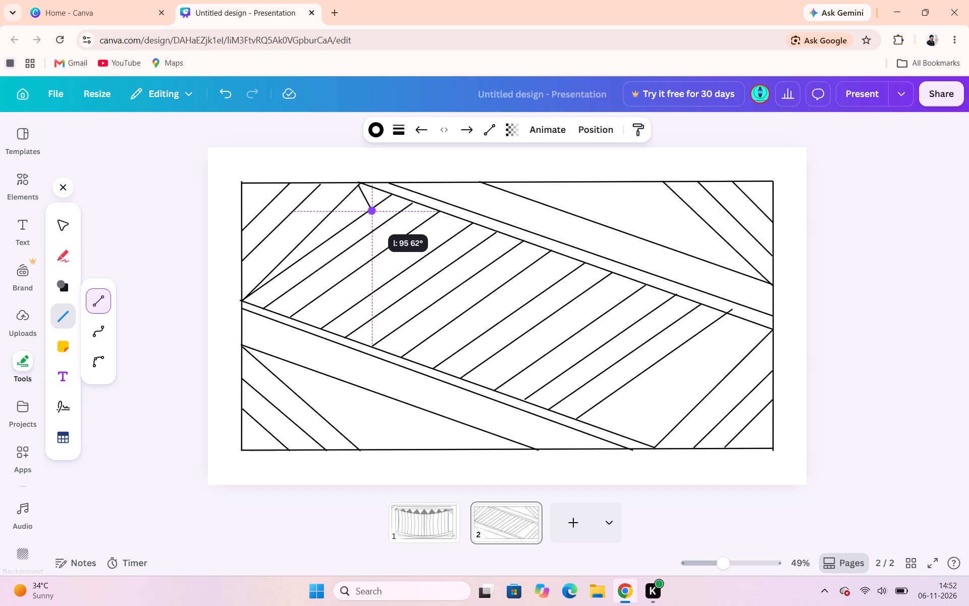
{"action": "left_click_drag", "start_coordinate": [368, 212], "coordinate": [468, 386]}
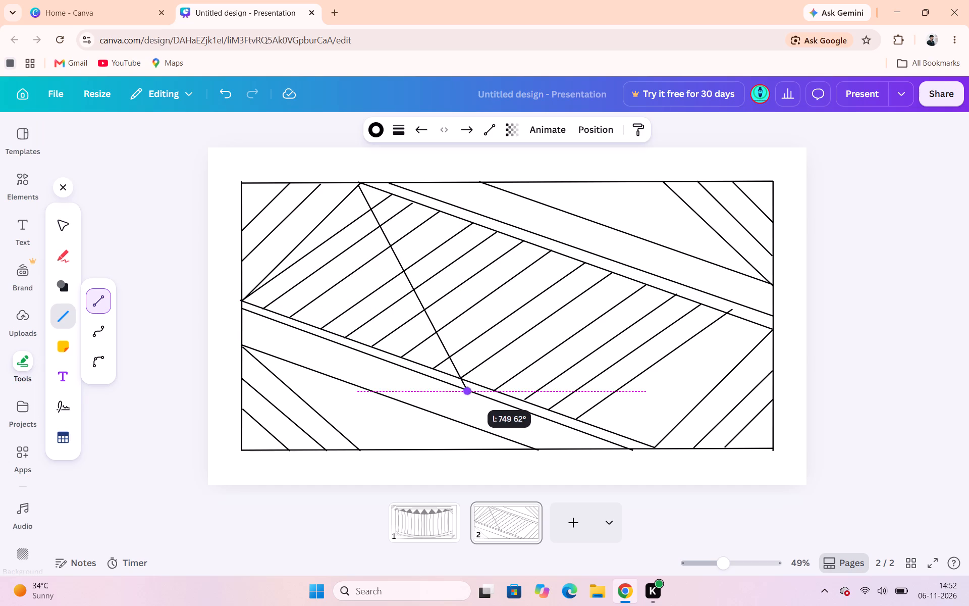
{"action": "left_click_drag", "start_coordinate": [468, 386], "coordinate": [426, 179]}
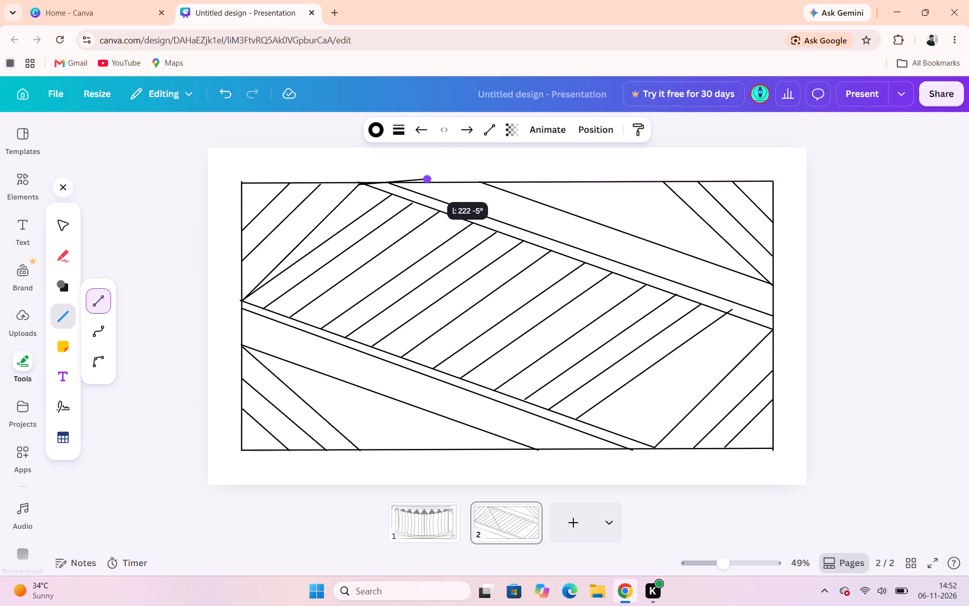
{"action": "left_click_drag", "start_coordinate": [426, 179], "coordinate": [758, 322]}
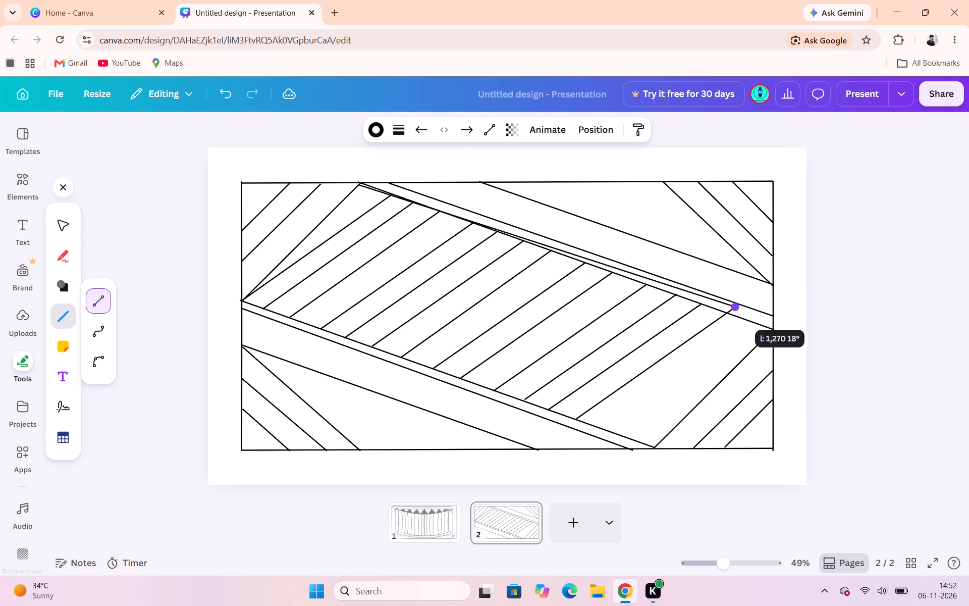
{"action": "left_click_drag", "start_coordinate": [758, 322], "coordinate": [767, 331]}
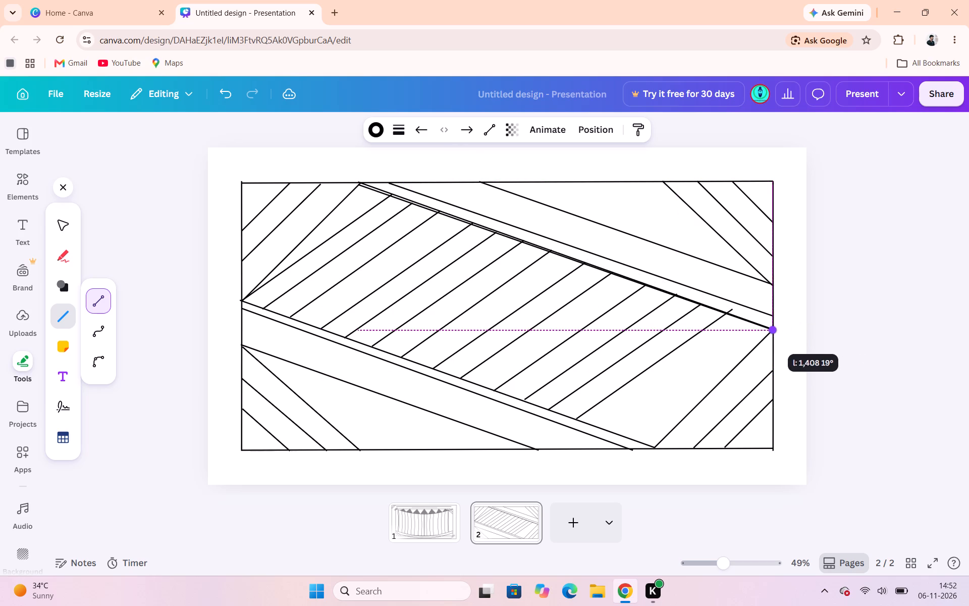
{"action": "left_click_drag", "start_coordinate": [767, 331], "coordinate": [766, 331]}
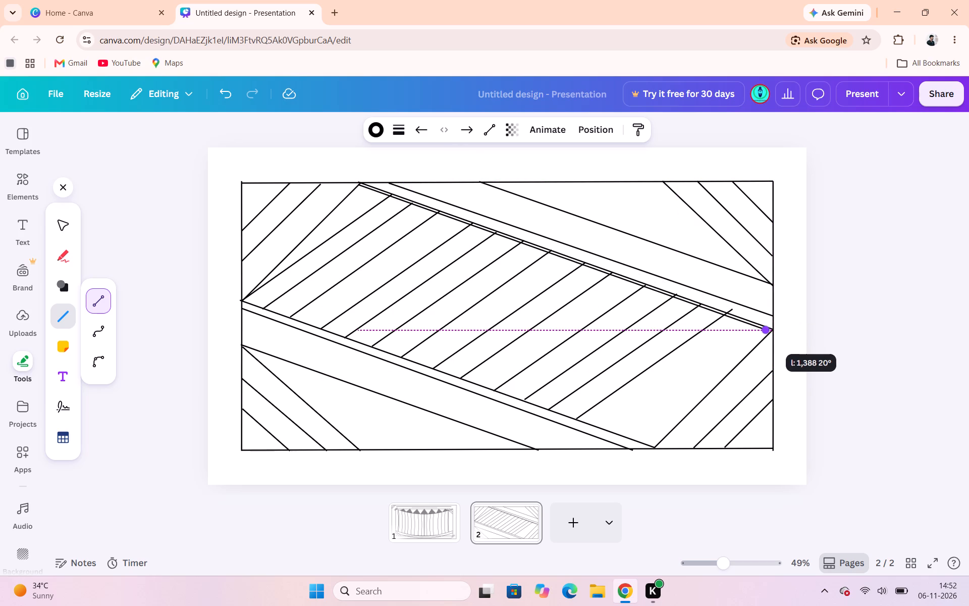
{"action": "left_click_drag", "start_coordinate": [766, 331], "coordinate": [770, 336]}
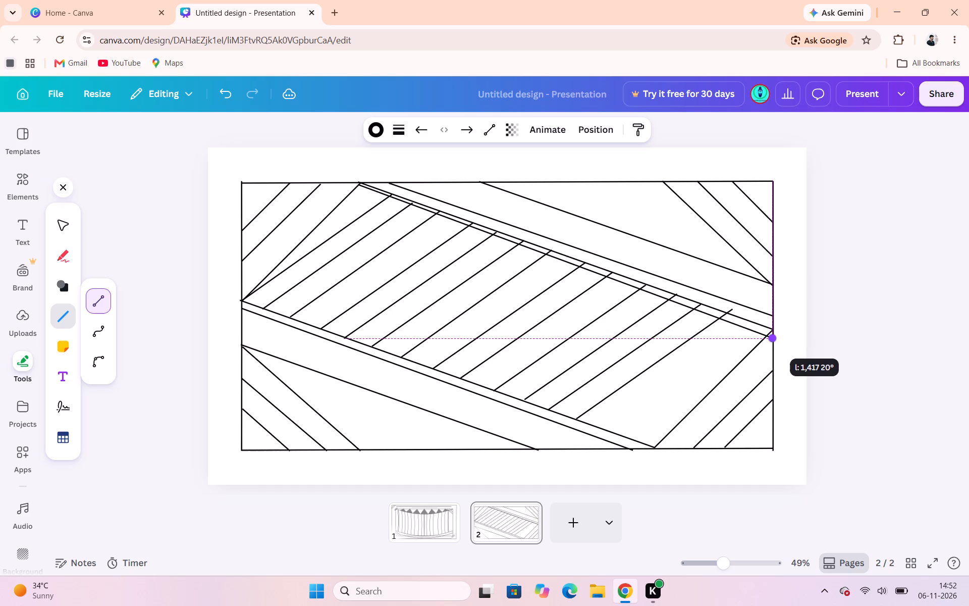
{"action": "left_click_drag", "start_coordinate": [770, 336], "coordinate": [774, 335]}
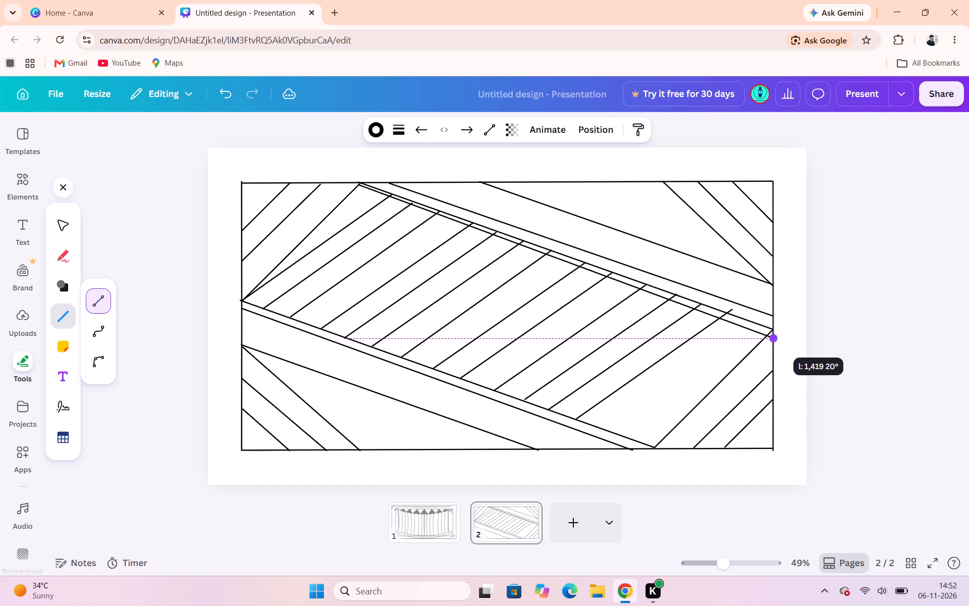
{"action": "left_click_drag", "start_coordinate": [774, 335], "coordinate": [776, 333]}
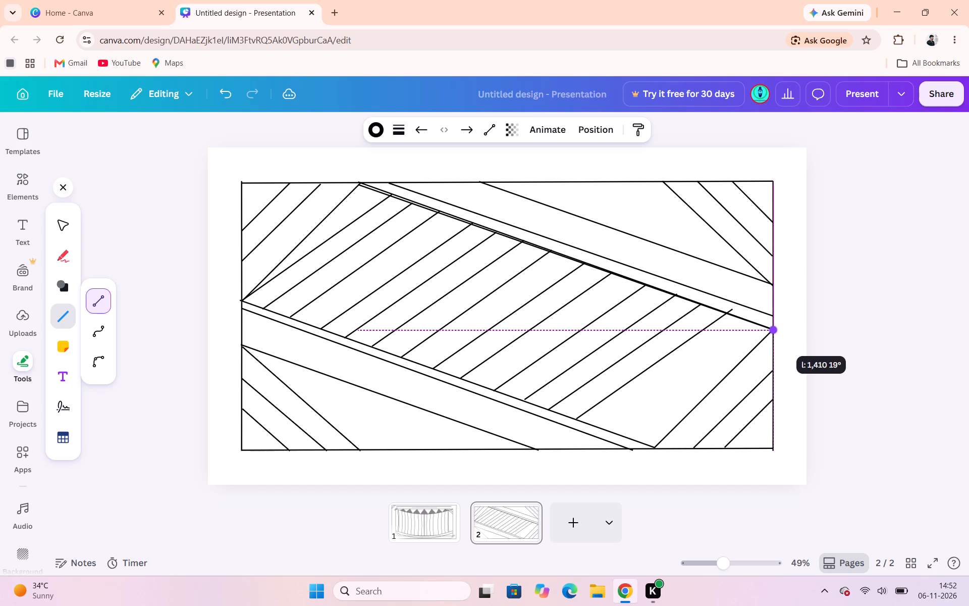
{"action": "left_click_drag", "start_coordinate": [776, 333], "coordinate": [778, 334]}
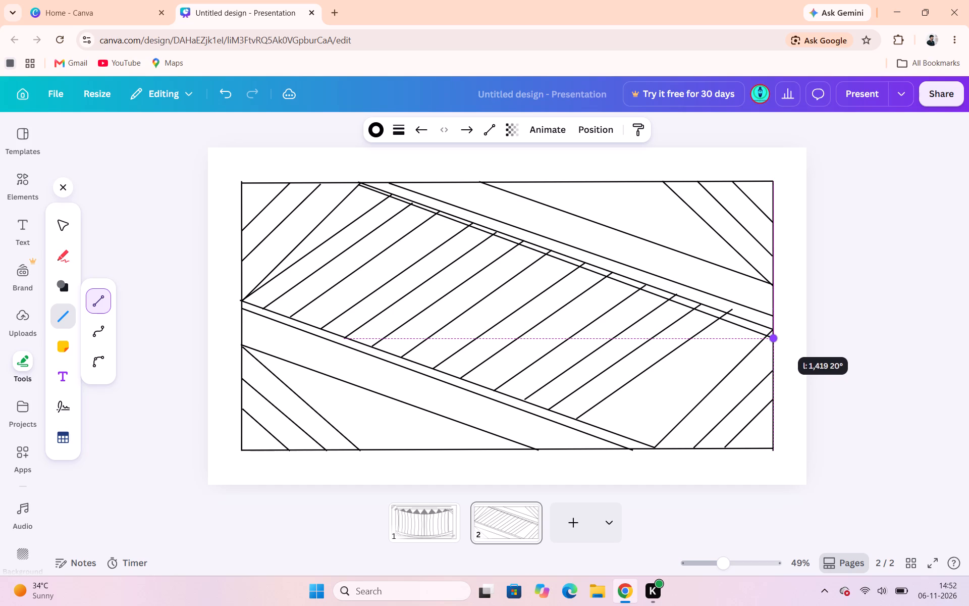
{"action": "left_click_drag", "start_coordinate": [778, 334], "coordinate": [771, 334]}
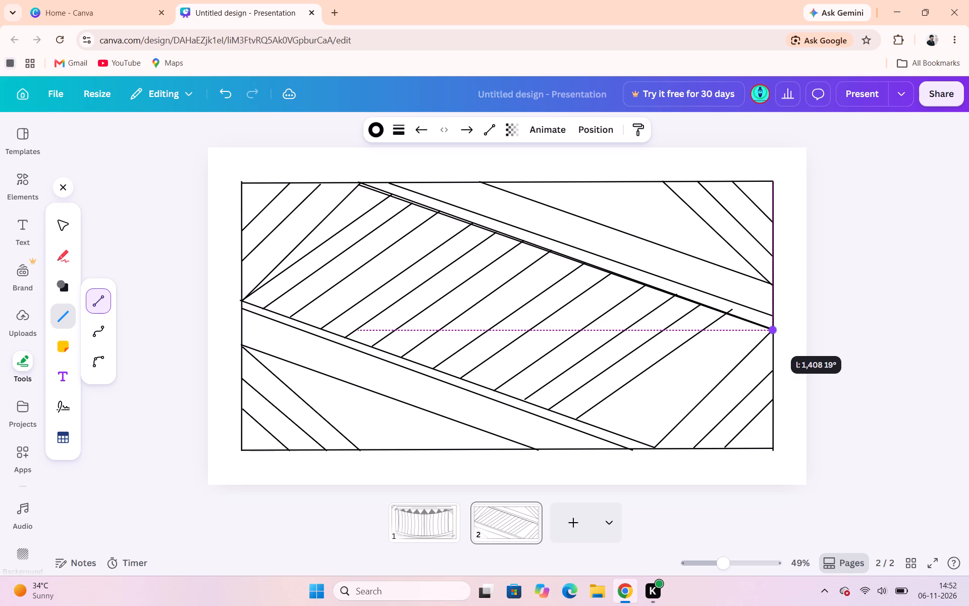
{"action": "left_click_drag", "start_coordinate": [771, 334], "coordinate": [770, 332]}
{"action": "left_click", "coordinate": [833, 350]}
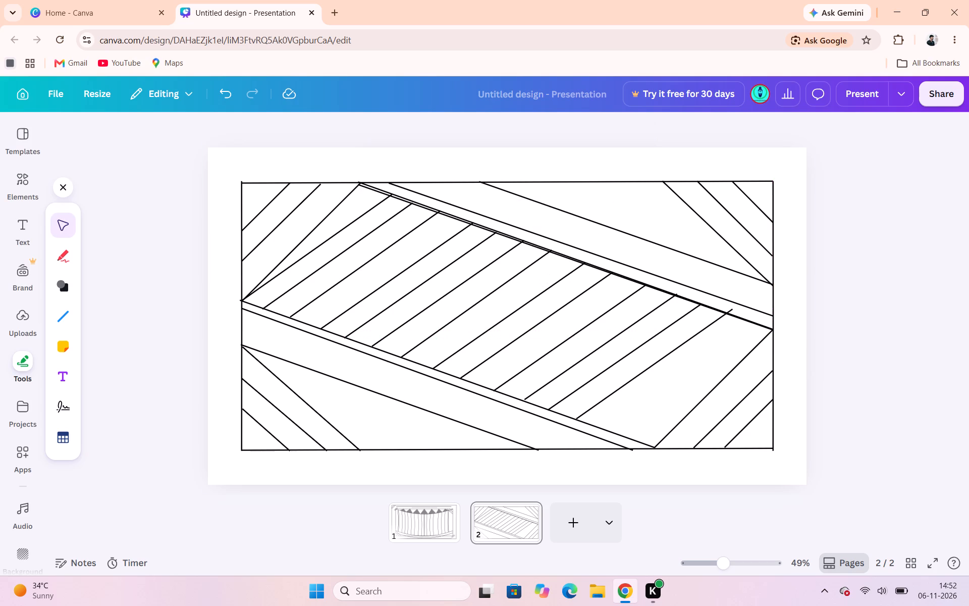
Lower the new line's end on the frame's right edge to separate it from the slanted line, about 1,417 long at 20°.
{"action": "left_click", "coordinate": [767, 332]}
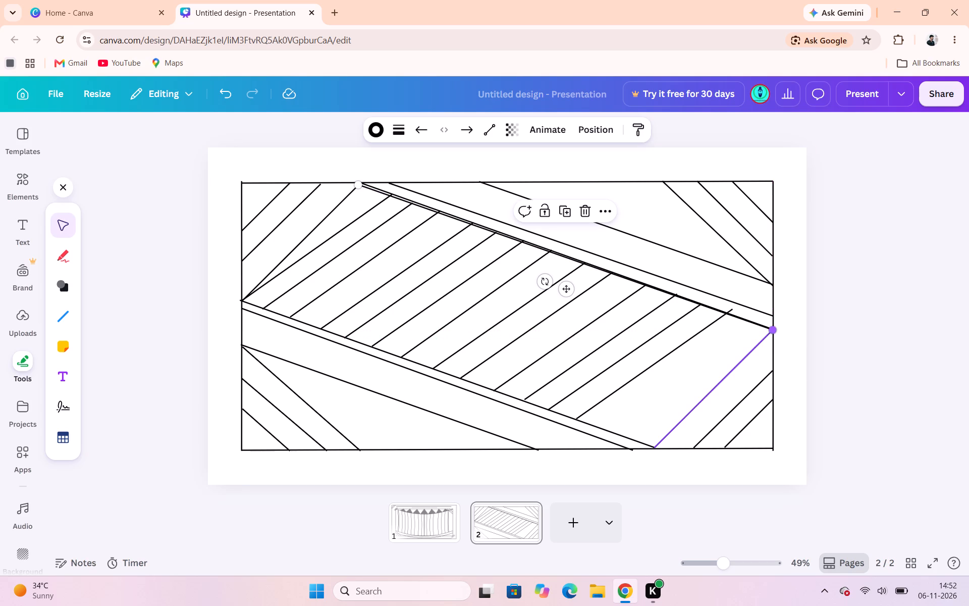
{"action": "left_click", "coordinate": [774, 329]}
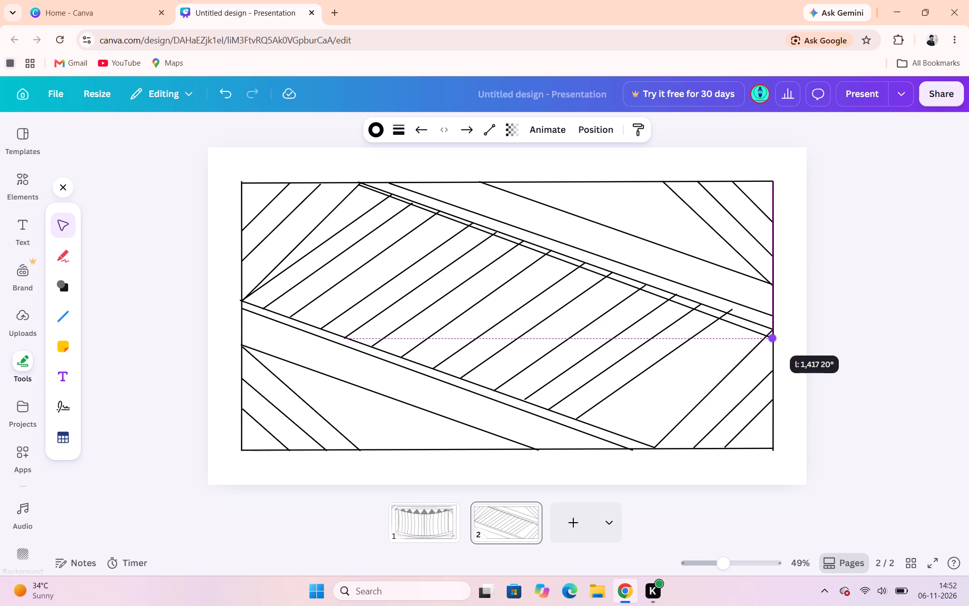
{"action": "left_click", "coordinate": [860, 327]}
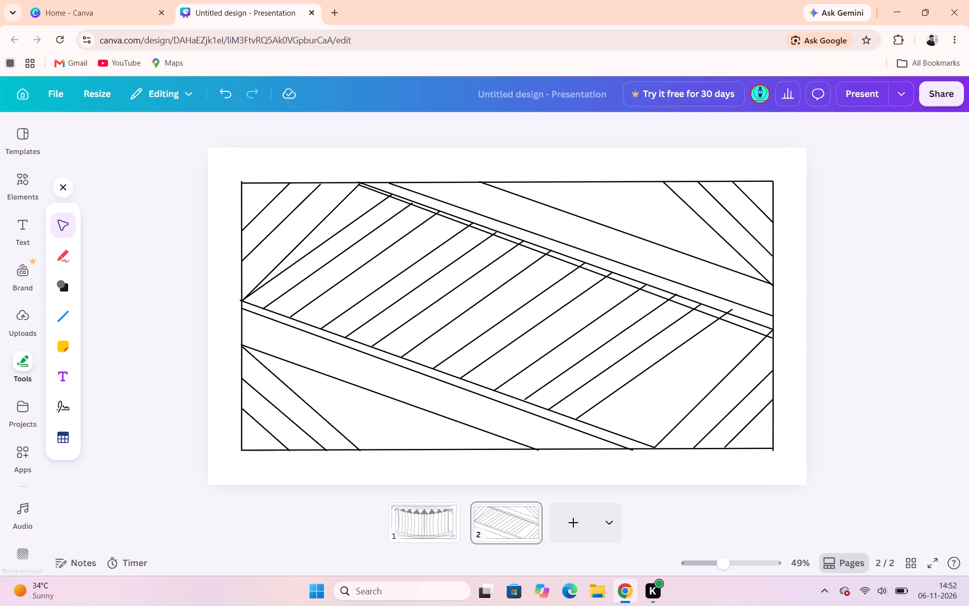
Draw a curved line along the band's first parallel line, about 569 long at 35°, and bow it down to the second parallel line.
{"action": "left_click", "coordinate": [71, 319]}
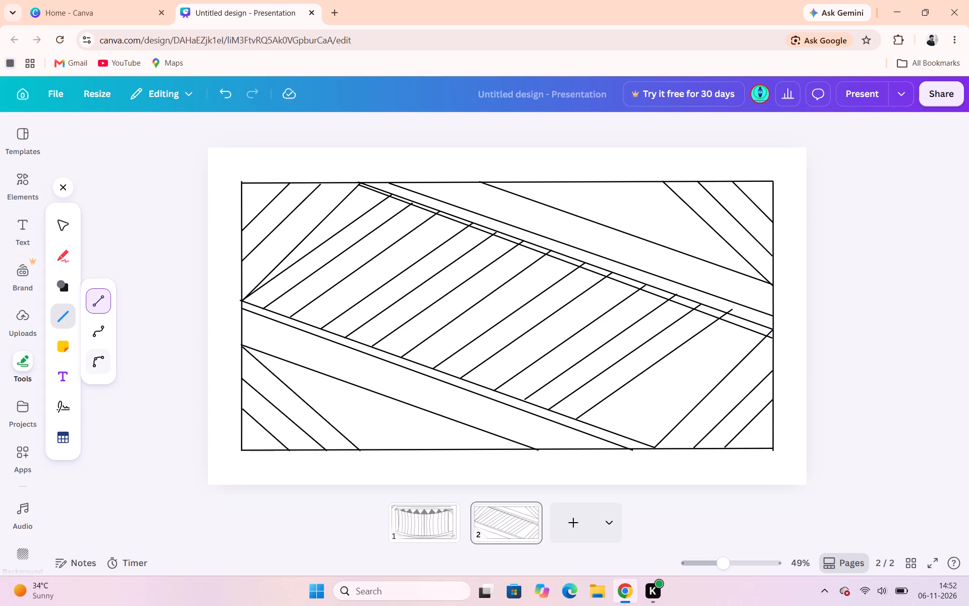
{"action": "left_click", "coordinate": [98, 362]}
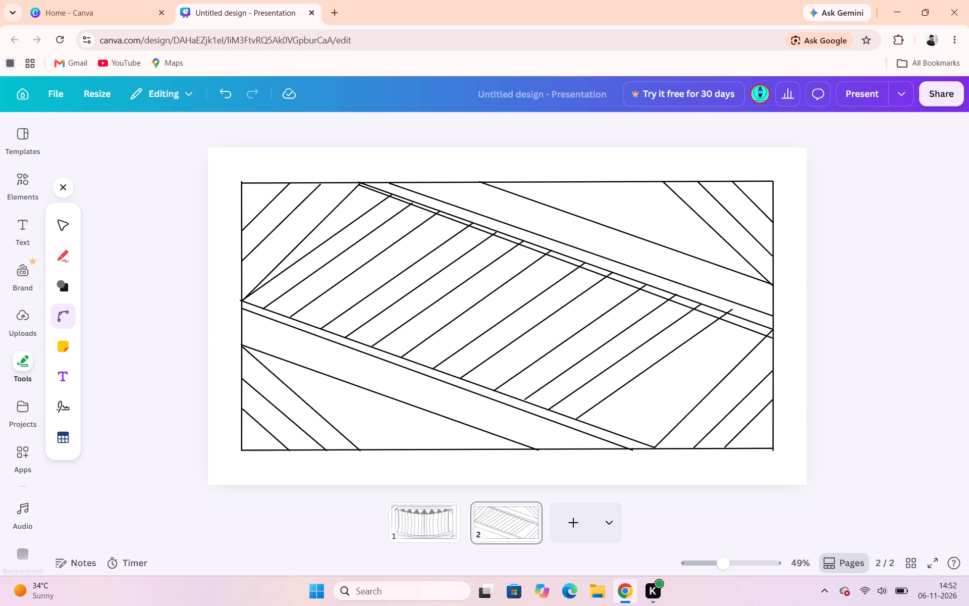
{"action": "left_click_drag", "start_coordinate": [244, 297], "coordinate": [371, 222]}
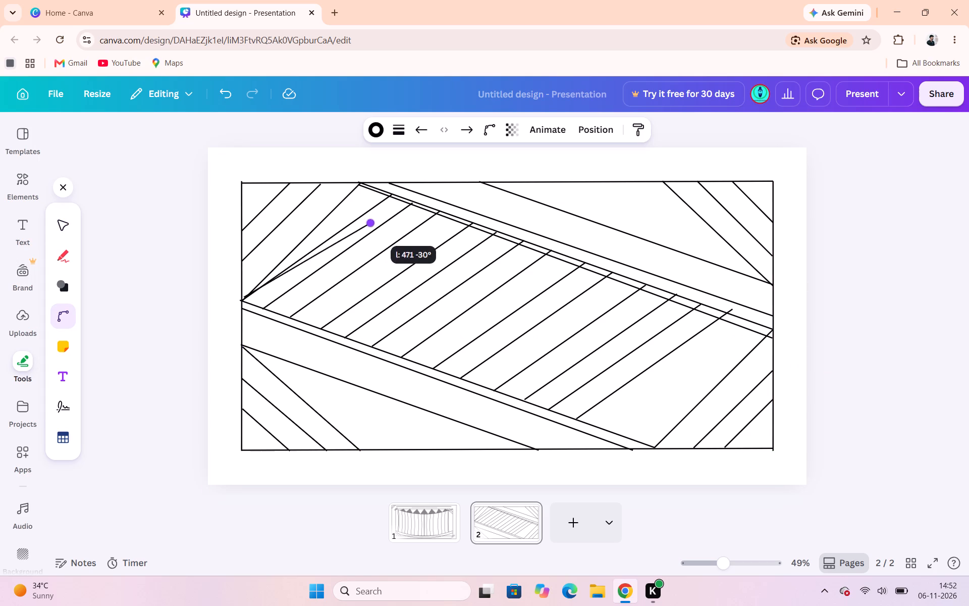
{"action": "left_click_drag", "start_coordinate": [371, 222], "coordinate": [388, 197]}
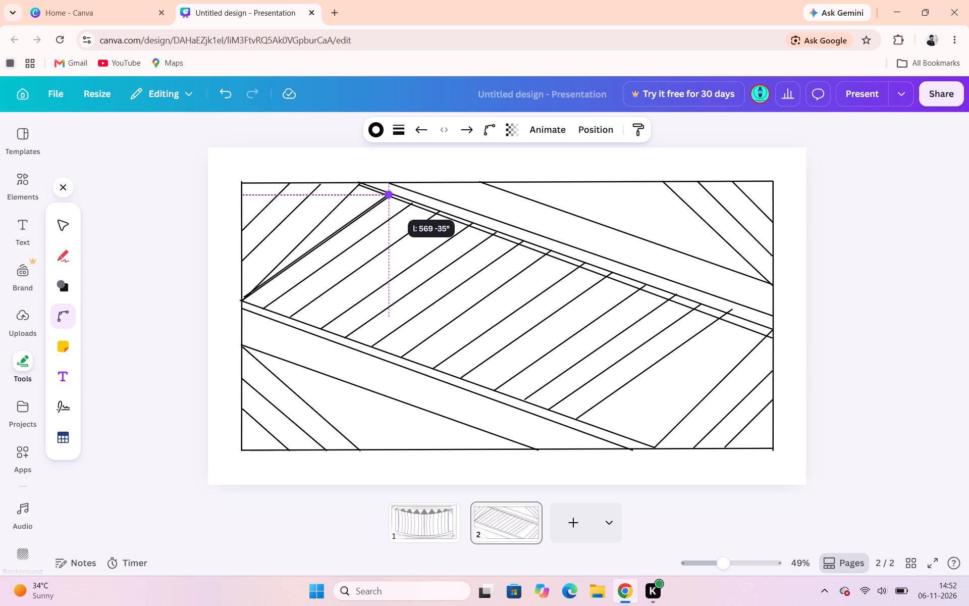
{"action": "left_click_drag", "start_coordinate": [388, 197], "coordinate": [389, 199]}
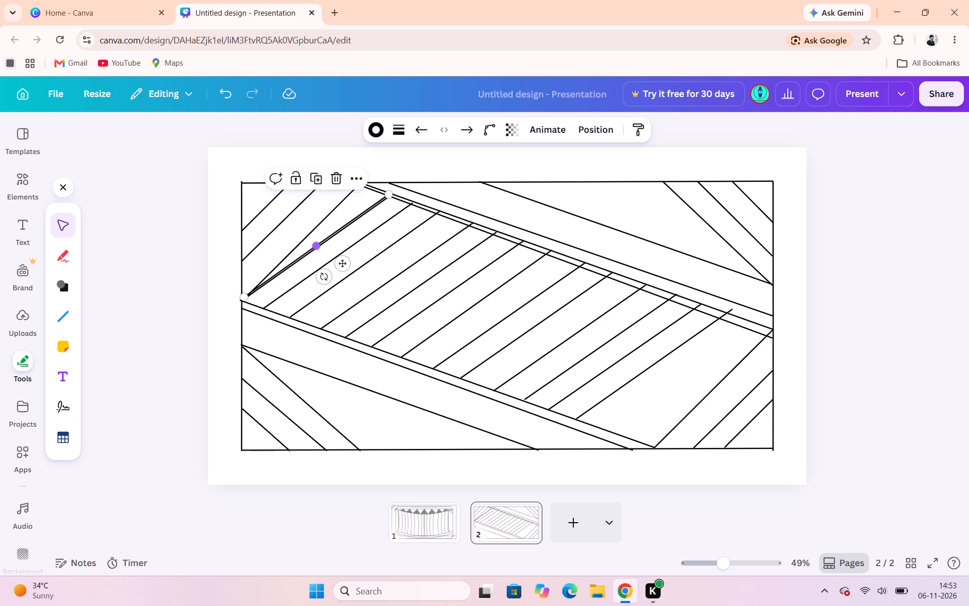
{"action": "left_click_drag", "start_coordinate": [316, 247], "coordinate": [340, 254]}
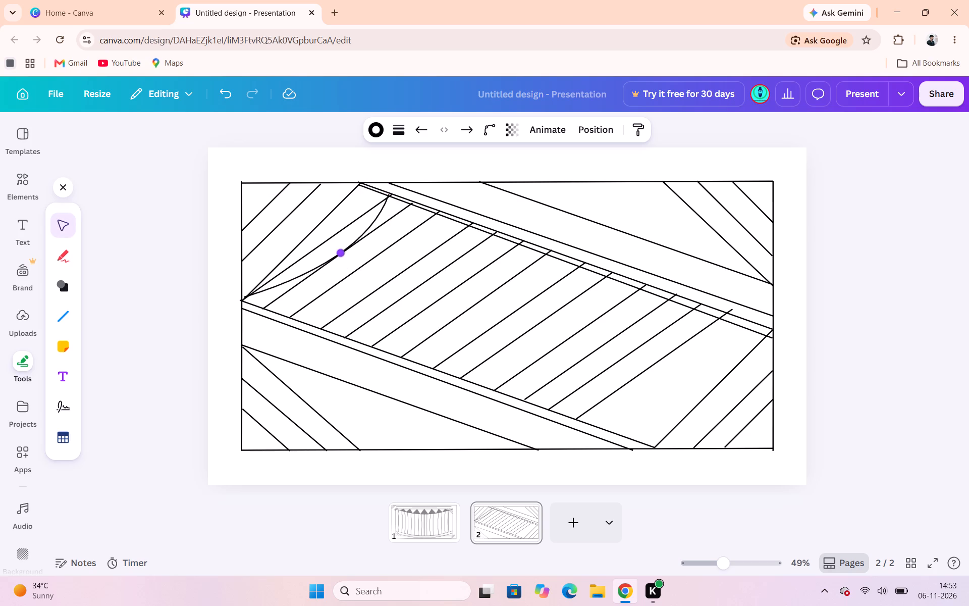
{"action": "left_click_drag", "start_coordinate": [340, 254], "coordinate": [336, 258]}
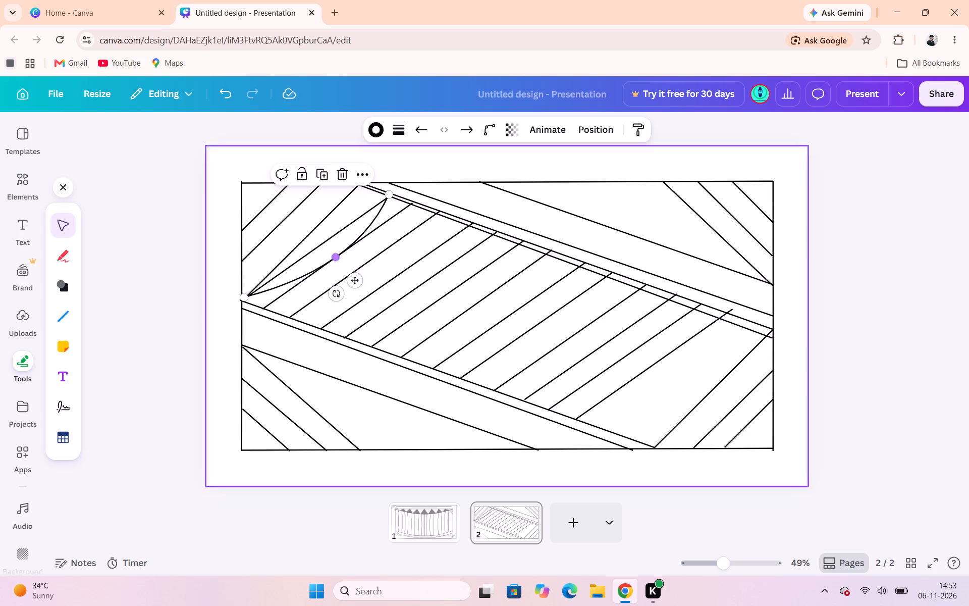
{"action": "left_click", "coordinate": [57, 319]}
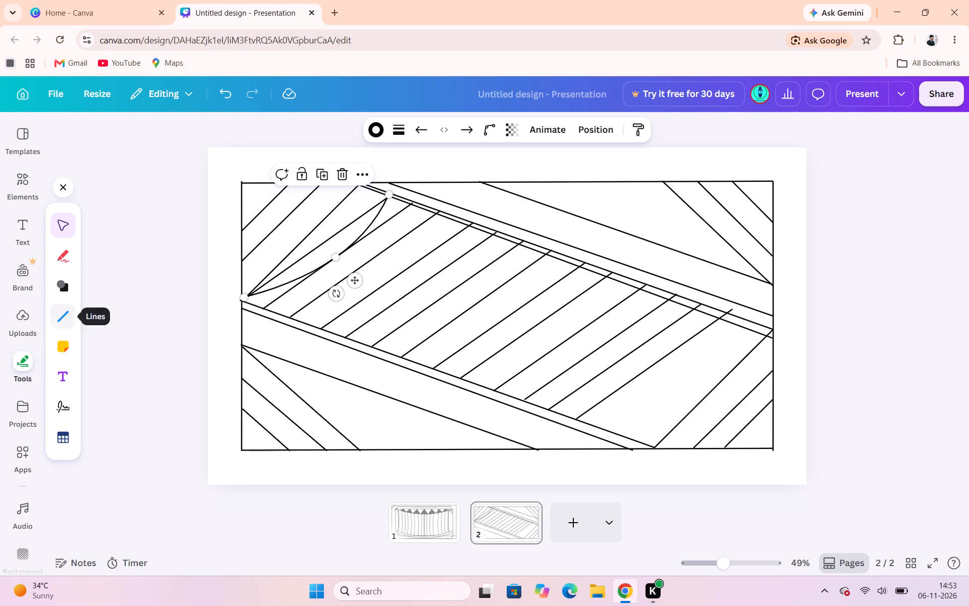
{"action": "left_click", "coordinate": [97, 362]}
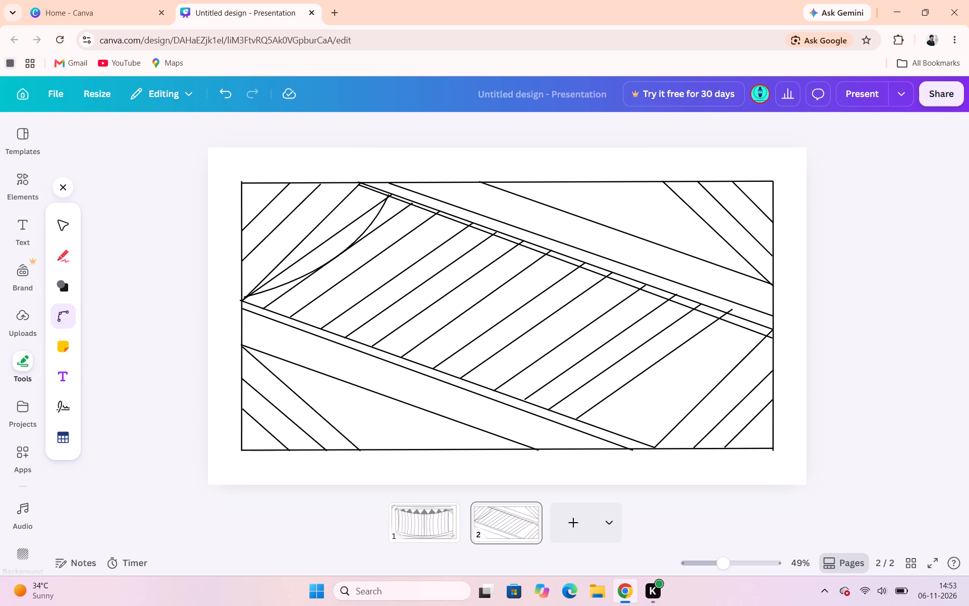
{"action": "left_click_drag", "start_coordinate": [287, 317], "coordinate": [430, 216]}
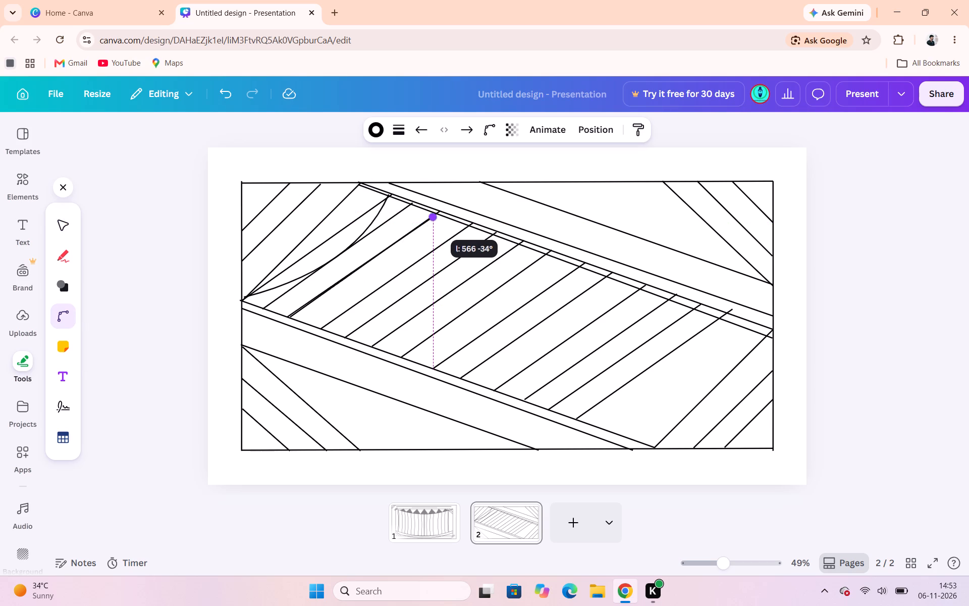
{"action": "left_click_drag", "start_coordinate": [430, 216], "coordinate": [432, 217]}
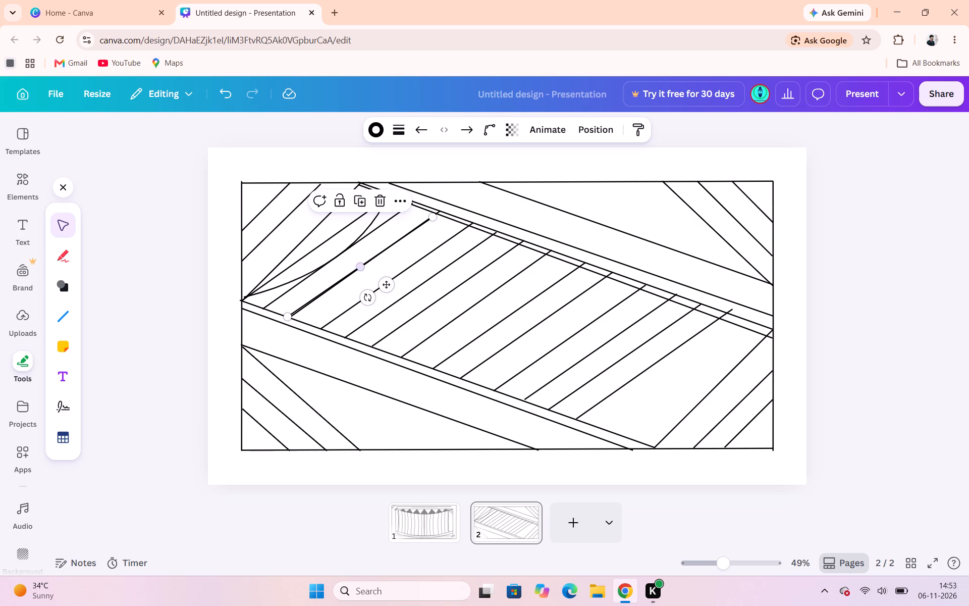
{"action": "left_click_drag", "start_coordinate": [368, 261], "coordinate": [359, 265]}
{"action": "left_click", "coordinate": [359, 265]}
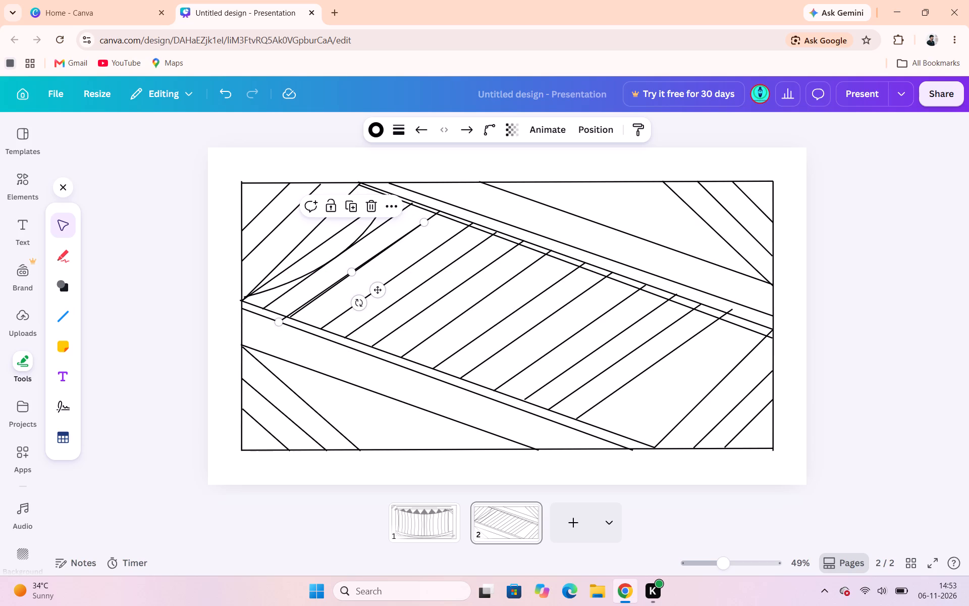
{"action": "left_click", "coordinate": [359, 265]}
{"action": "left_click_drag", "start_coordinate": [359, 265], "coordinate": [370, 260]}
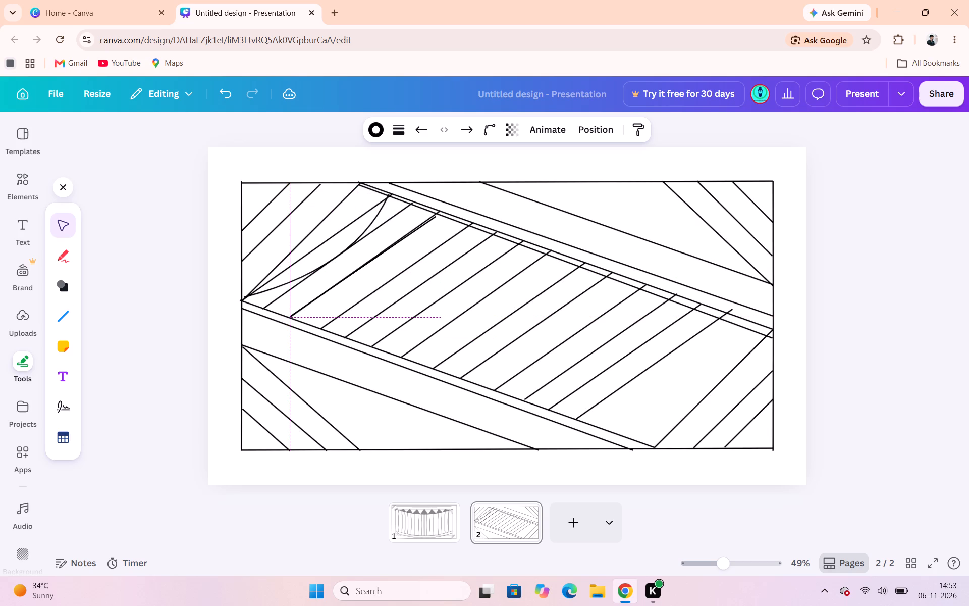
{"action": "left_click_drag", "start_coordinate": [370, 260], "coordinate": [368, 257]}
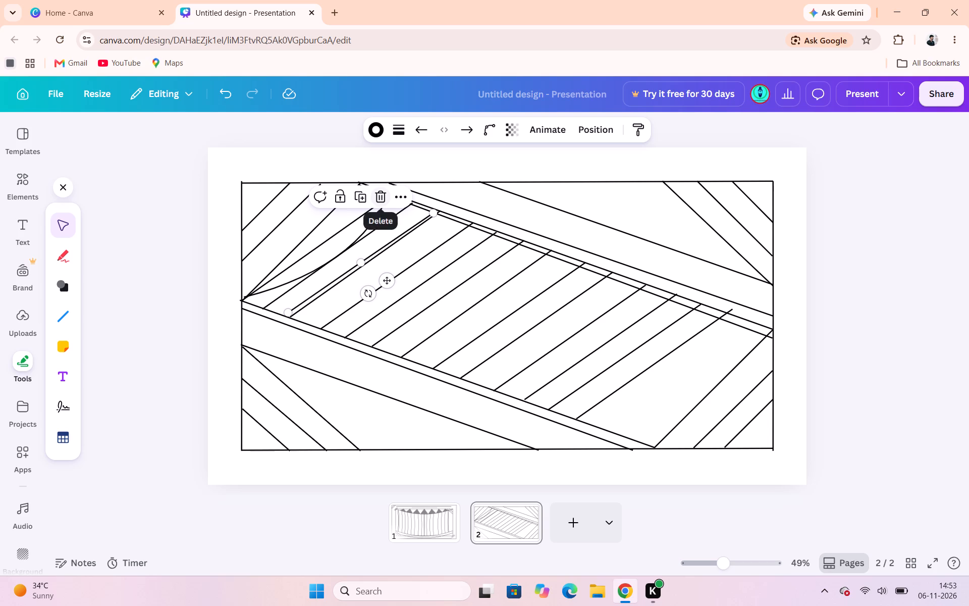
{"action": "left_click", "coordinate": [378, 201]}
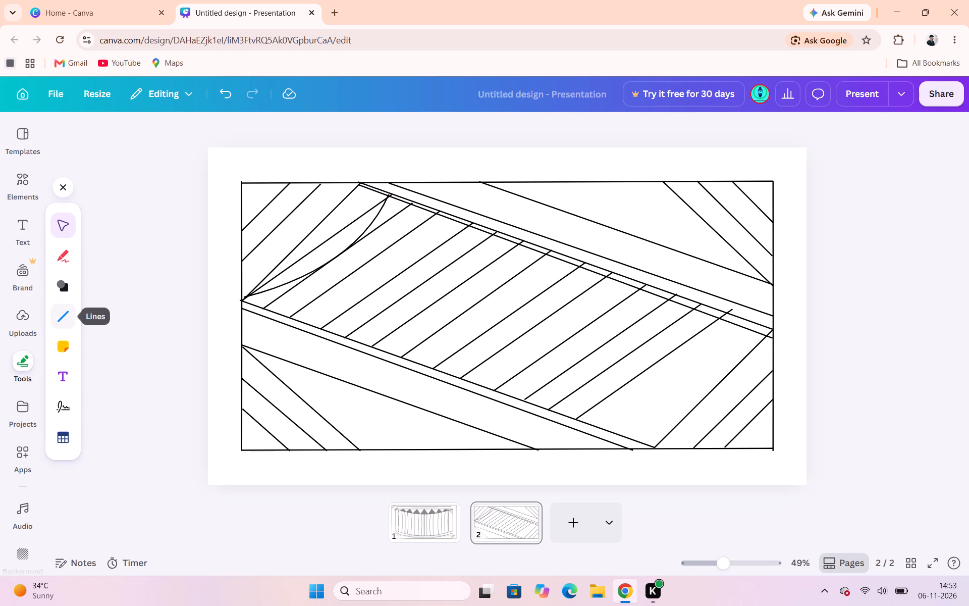
Draw a curved line over the third parallel line and bow it up to the second parallel line, meeting the first curve.
{"action": "left_click", "coordinate": [66, 312]}
{"action": "left_click", "coordinate": [101, 360]}
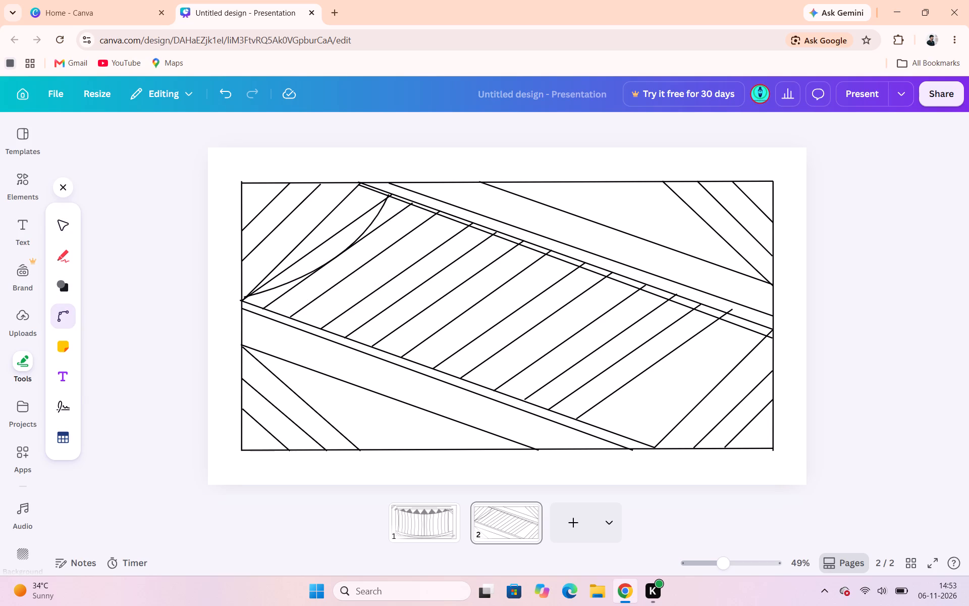
{"action": "left_click_drag", "start_coordinate": [289, 316], "coordinate": [425, 218]}
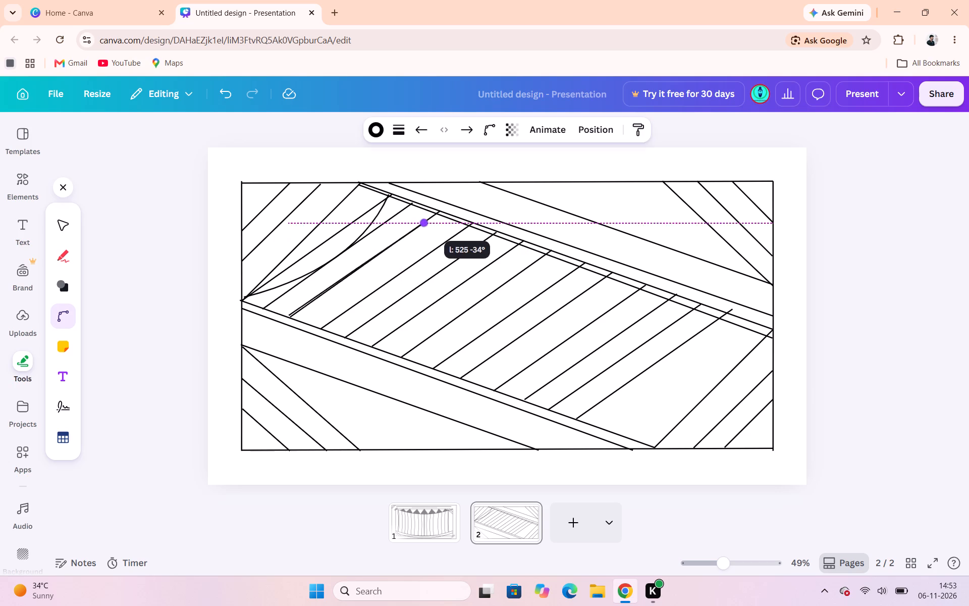
{"action": "left_click_drag", "start_coordinate": [425, 218], "coordinate": [430, 215]}
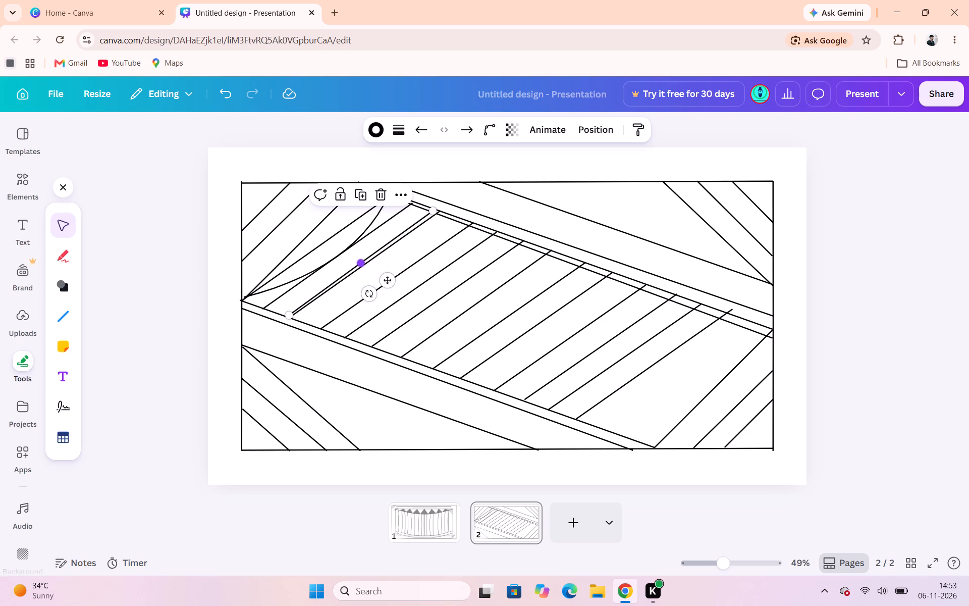
{"action": "left_click", "coordinate": [383, 276]}
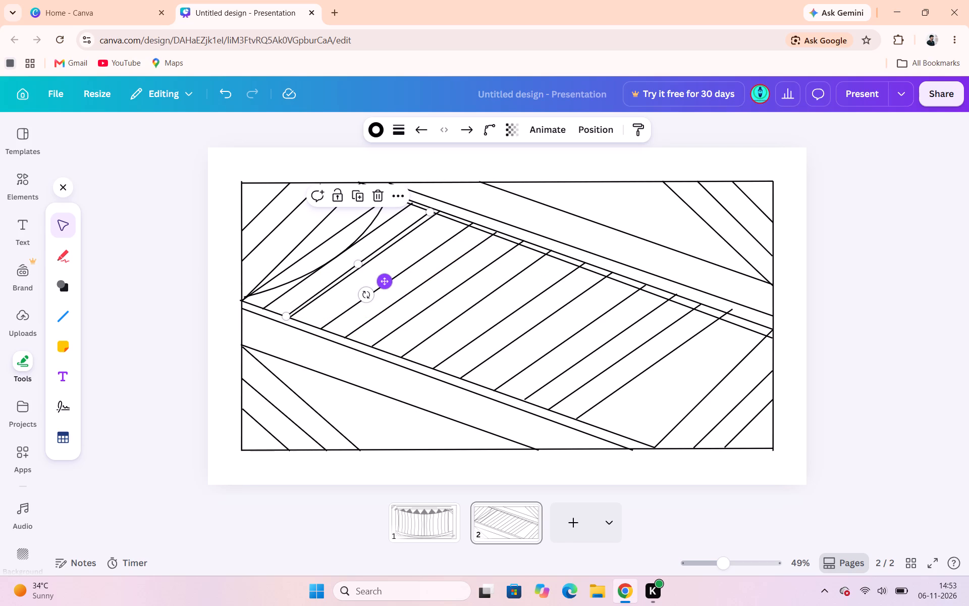
{"action": "left_click", "coordinate": [388, 280]}
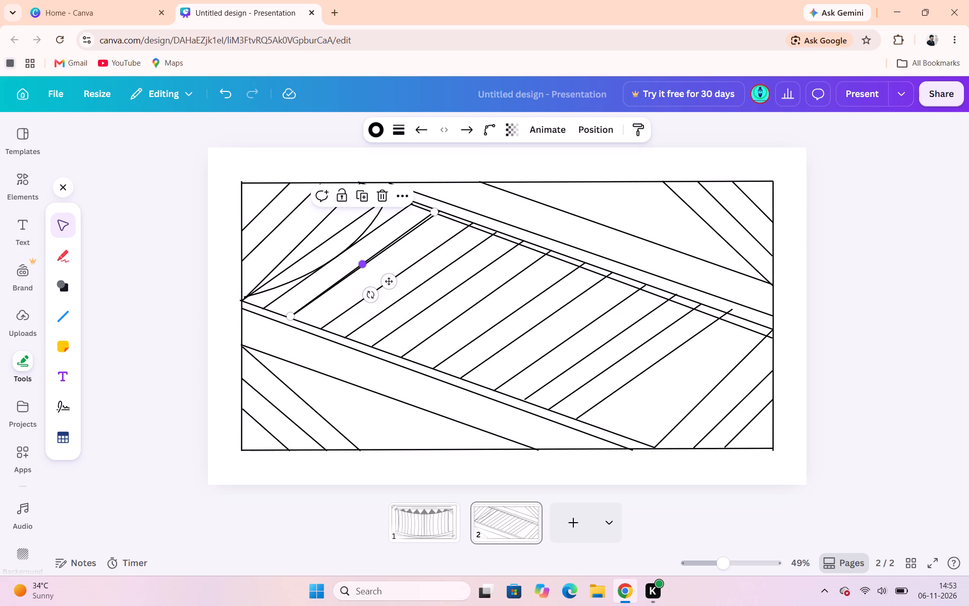
{"action": "left_click_drag", "start_coordinate": [362, 263], "coordinate": [343, 251]}
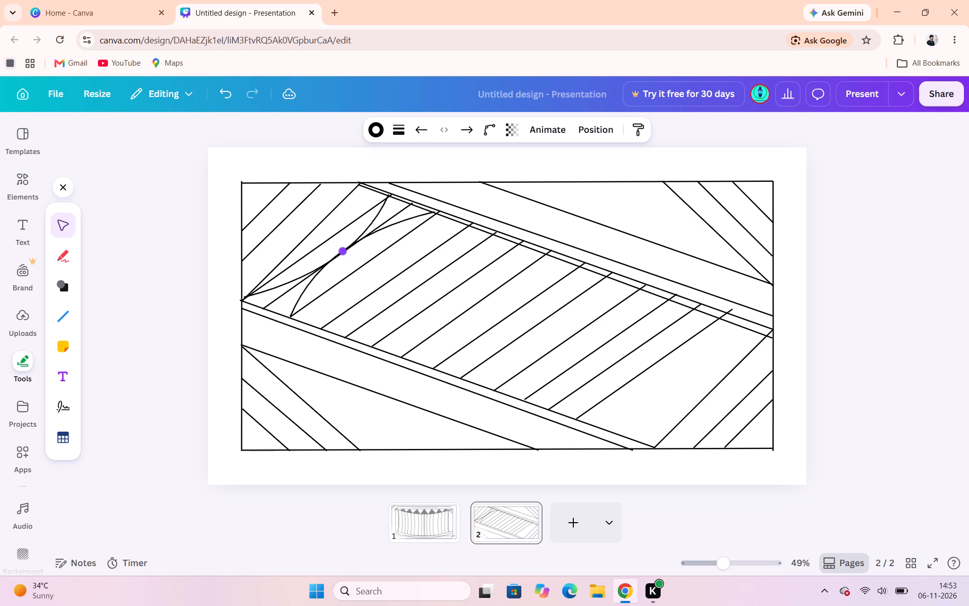
{"action": "left_click_drag", "start_coordinate": [343, 251], "coordinate": [343, 252]}
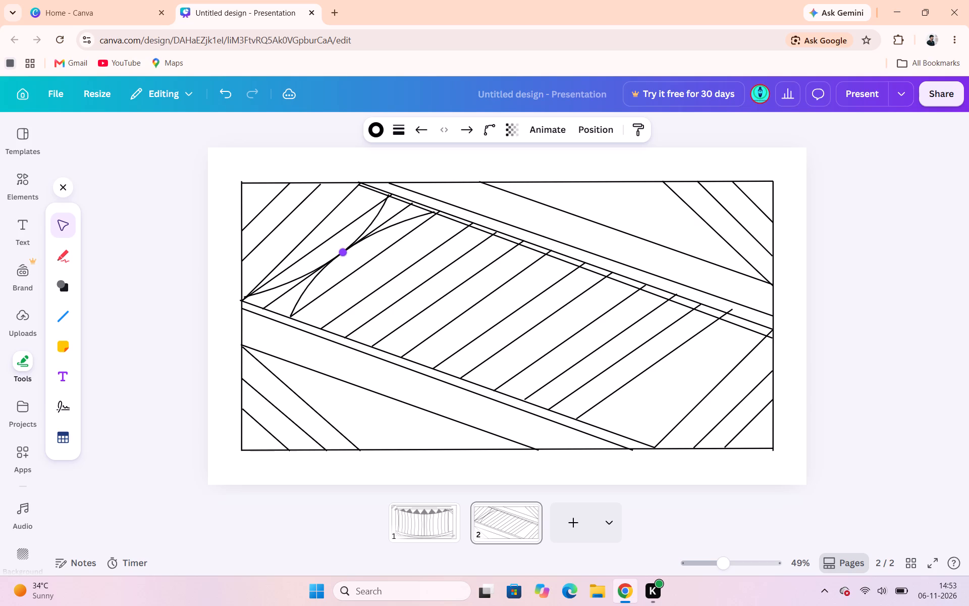
{"action": "left_click_drag", "start_coordinate": [343, 252], "coordinate": [344, 256]}
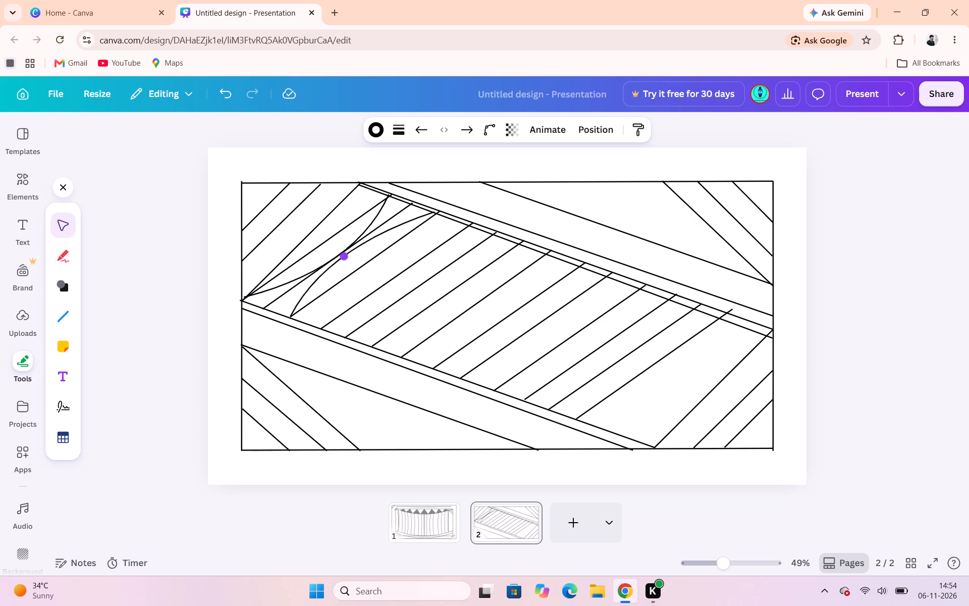
{"action": "left_click_drag", "start_coordinate": [344, 256], "coordinate": [341, 254]}
{"action": "left_click", "coordinate": [333, 395]}
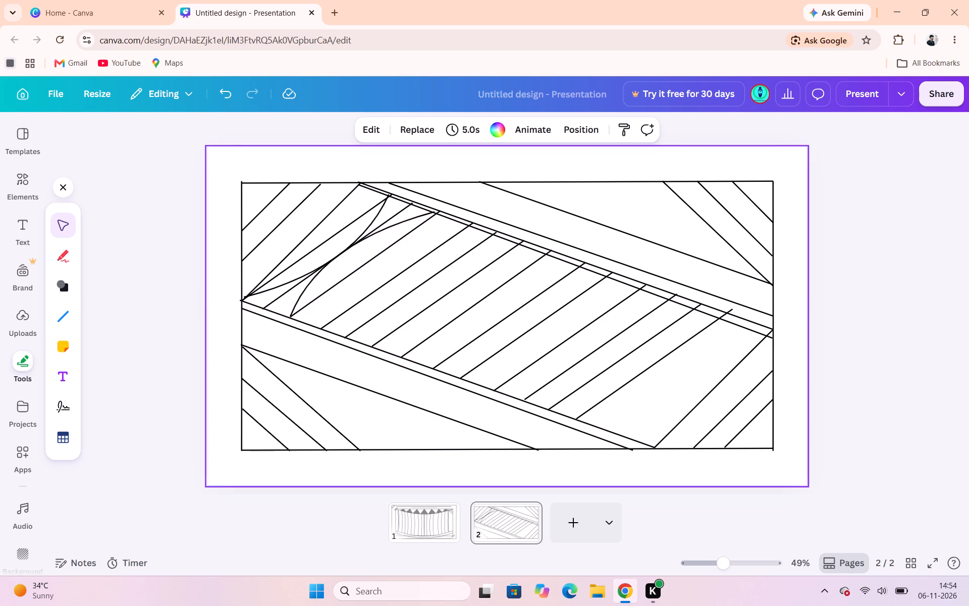
Draw another curved line over the third parallel line, about 567 long at 35°, and bow it down to the fourth parallel line.
{"action": "left_click", "coordinate": [70, 320]}
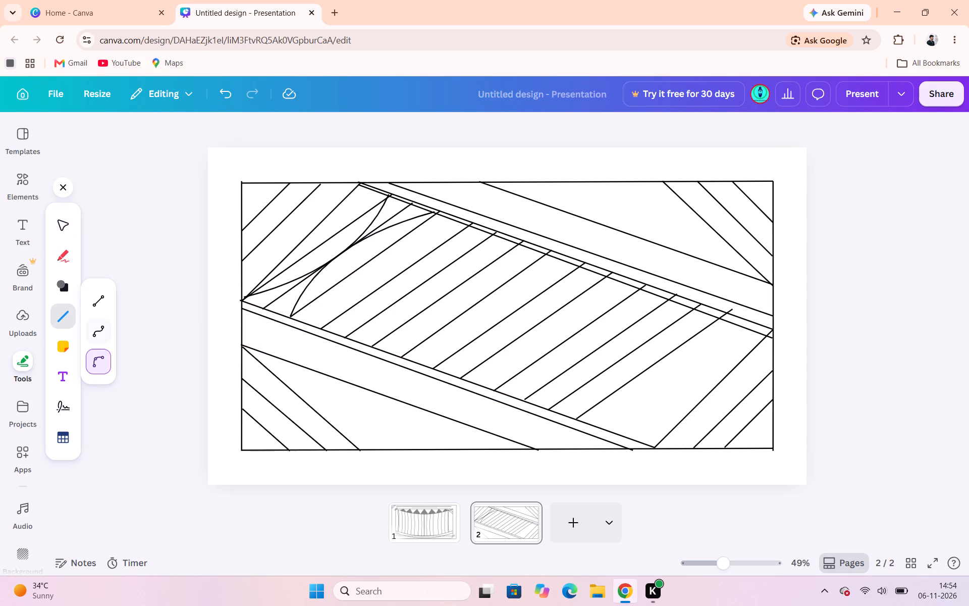
{"action": "left_click", "coordinate": [100, 364]}
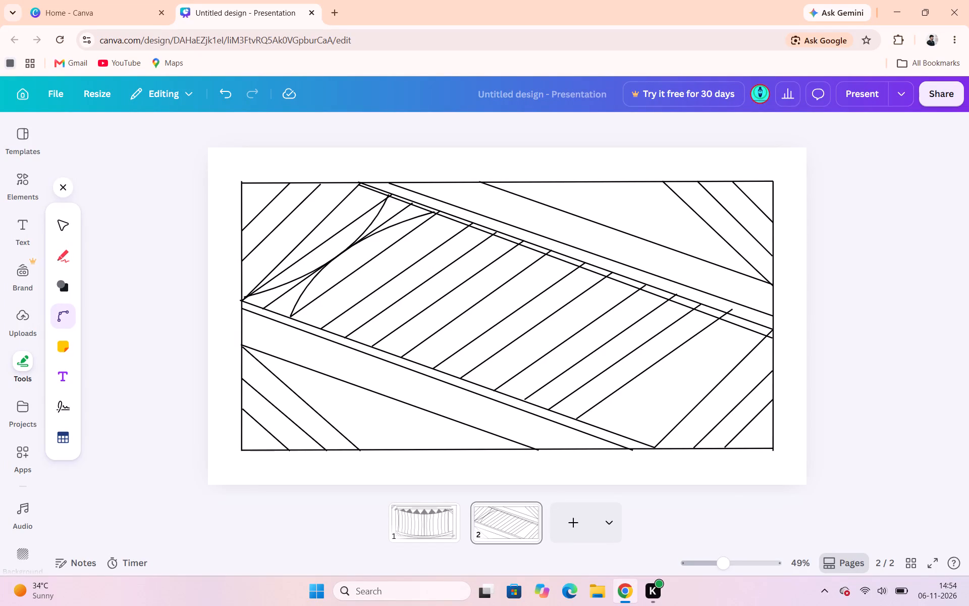
{"action": "left_click_drag", "start_coordinate": [289, 315], "coordinate": [432, 211]}
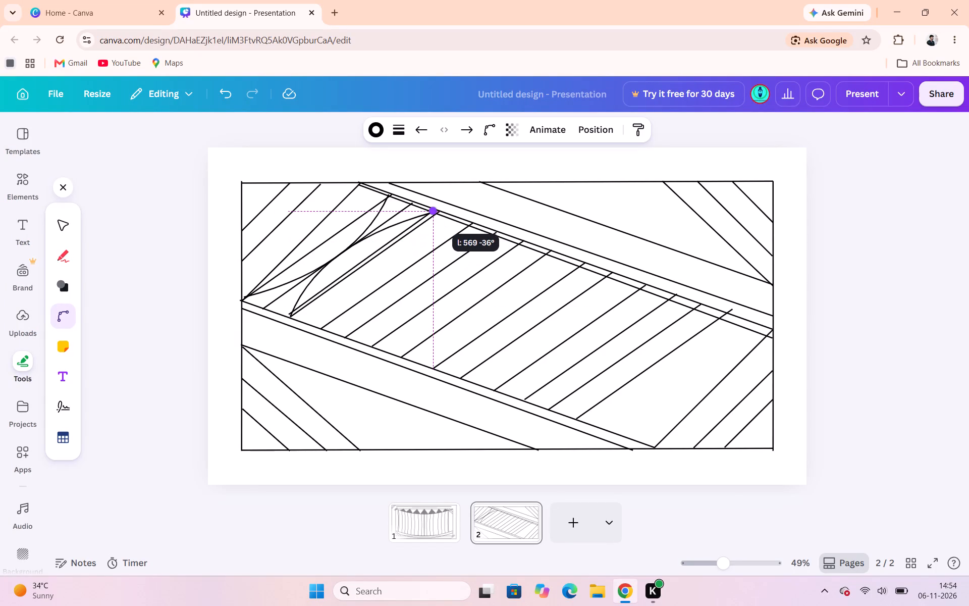
{"action": "left_click_drag", "start_coordinate": [432, 211], "coordinate": [432, 212]}
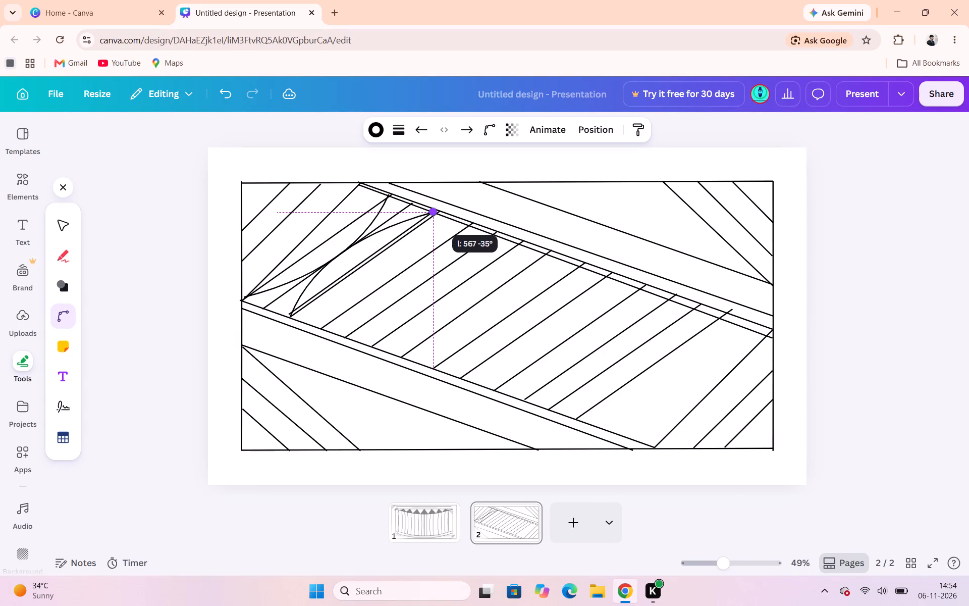
{"action": "left_click_drag", "start_coordinate": [432, 212], "coordinate": [431, 211]}
{"action": "left_click_drag", "start_coordinate": [391, 280], "coordinate": [393, 309]}
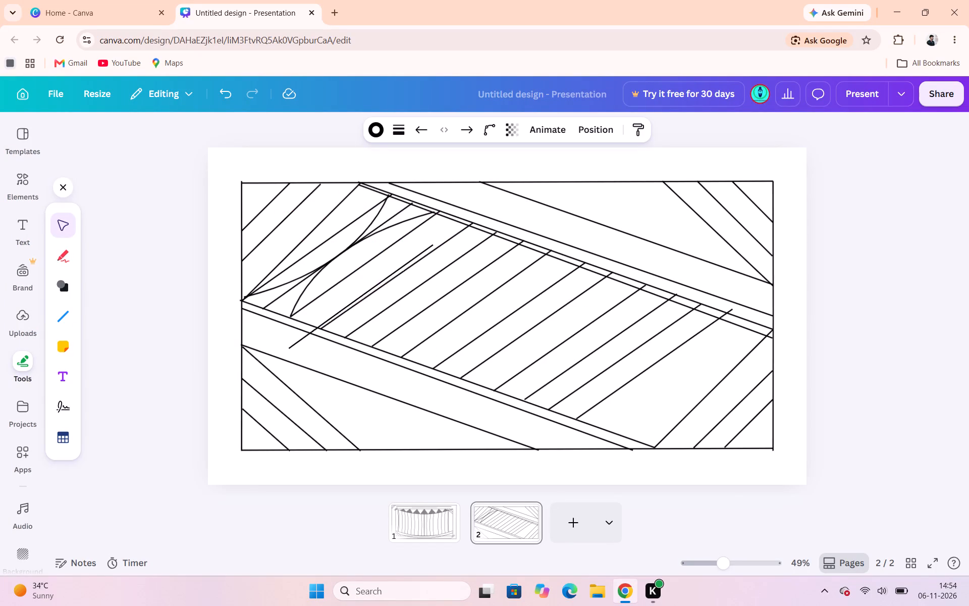
{"action": "left_click_drag", "start_coordinate": [393, 309], "coordinate": [392, 284]}
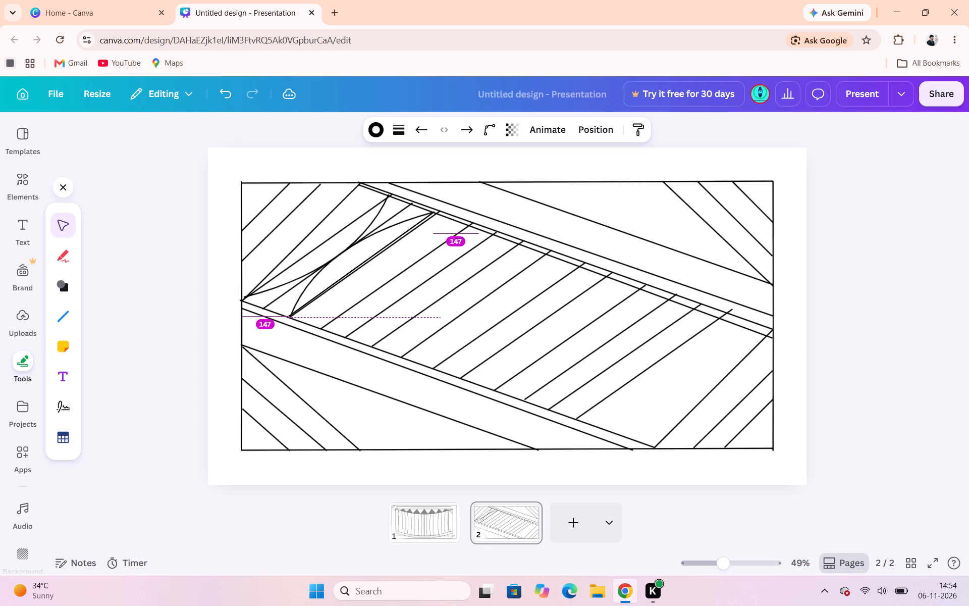
{"action": "left_click_drag", "start_coordinate": [392, 284], "coordinate": [395, 285]}
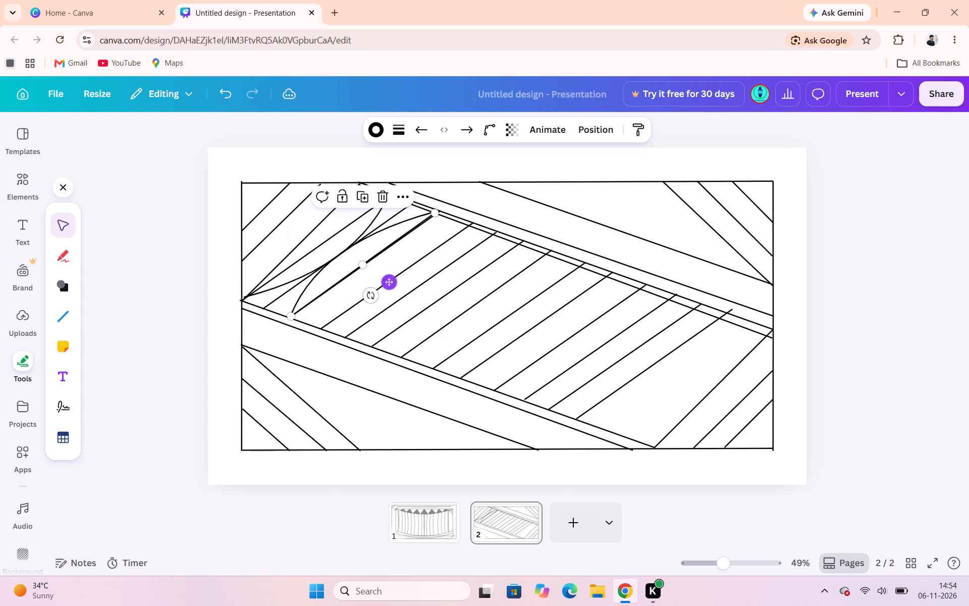
{"action": "left_click_drag", "start_coordinate": [363, 262], "coordinate": [390, 274]}
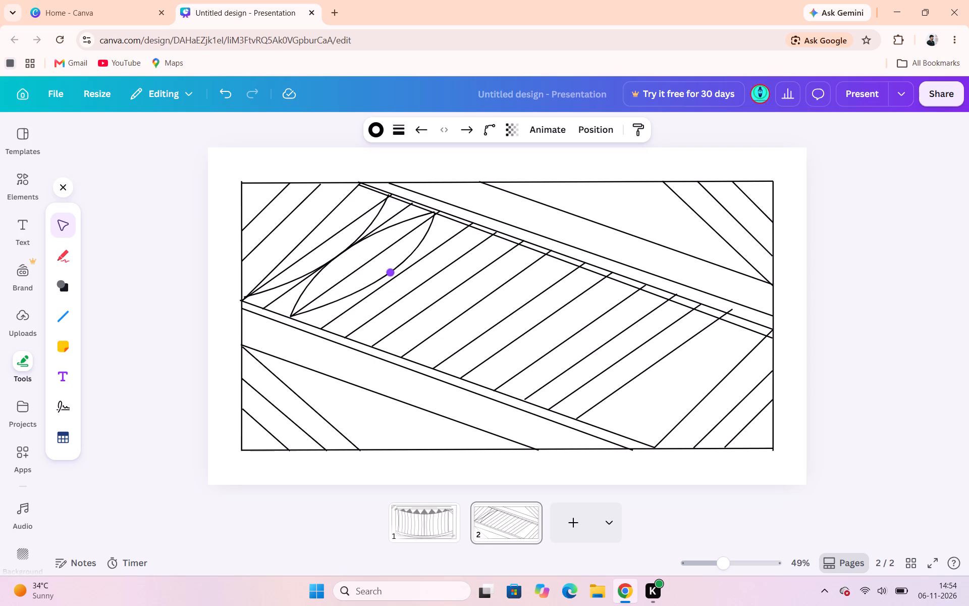
{"action": "left_click_drag", "start_coordinate": [390, 274], "coordinate": [394, 277]}
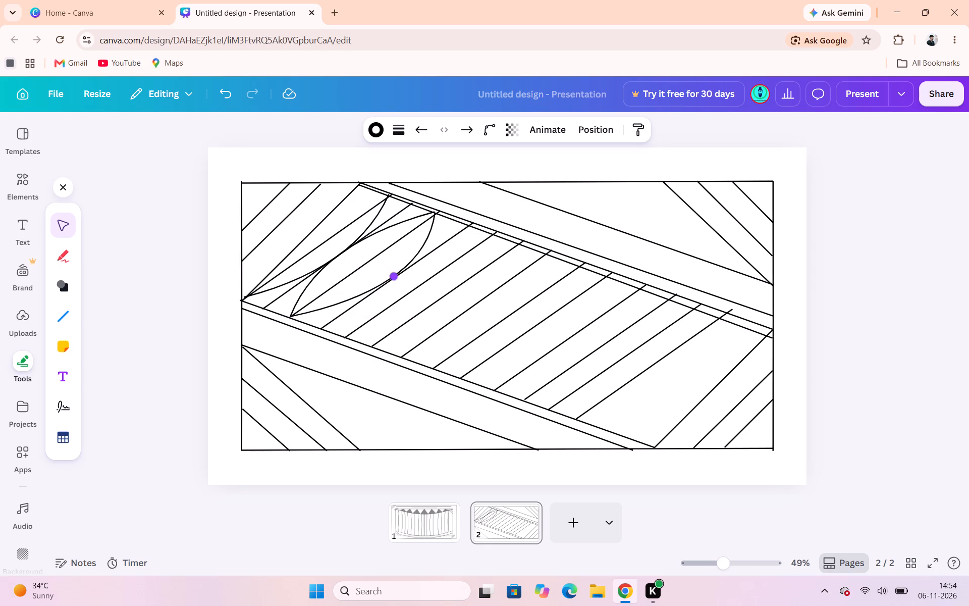
{"action": "left_click_drag", "start_coordinate": [394, 277], "coordinate": [394, 277]}
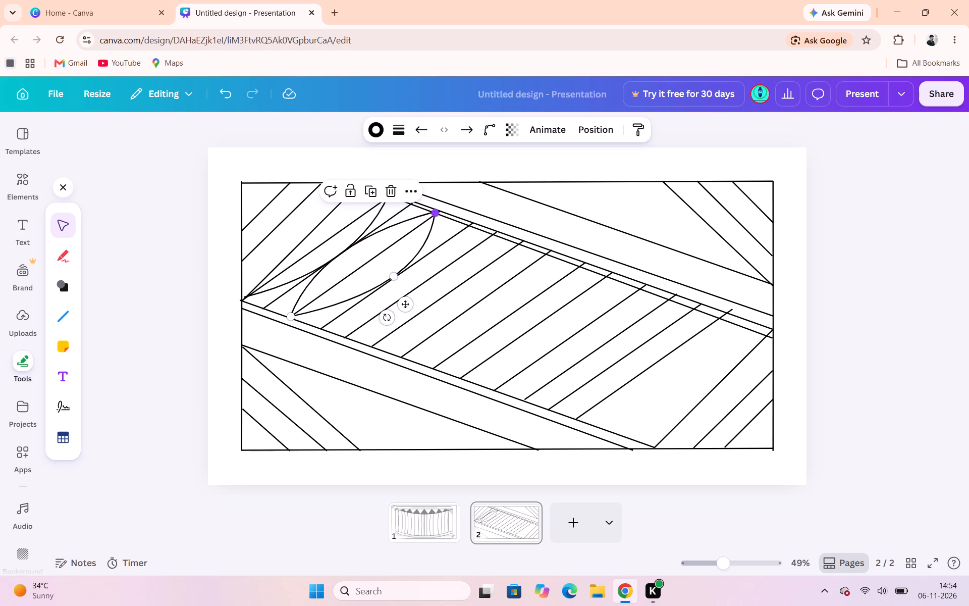
{"action": "left_click", "coordinate": [434, 212]}
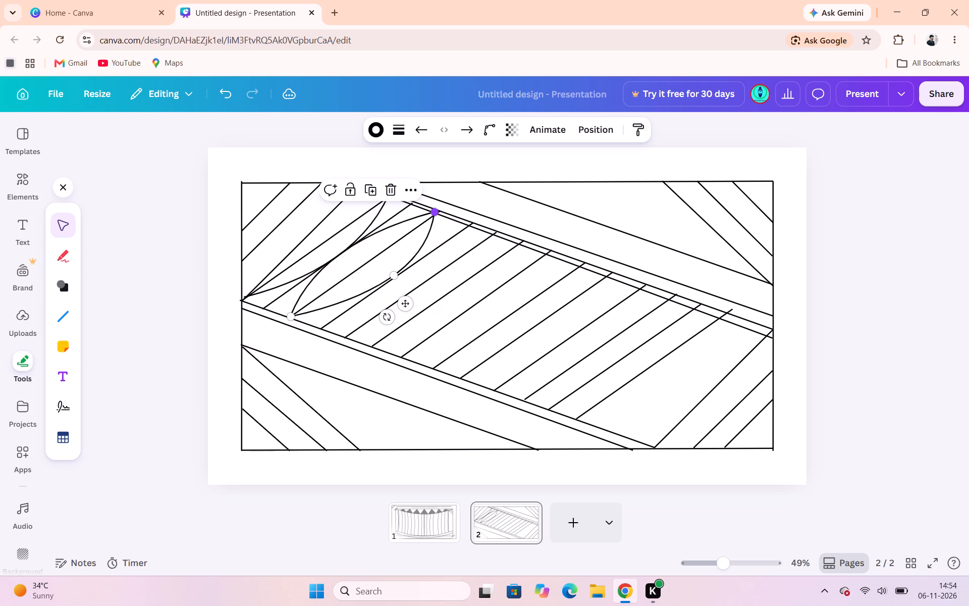
Draw a curved line over the fifth parallel line at about 35° and bow it up to the fourth parallel line, meeting the previous curve.
{"action": "left_click", "coordinate": [163, 379]}
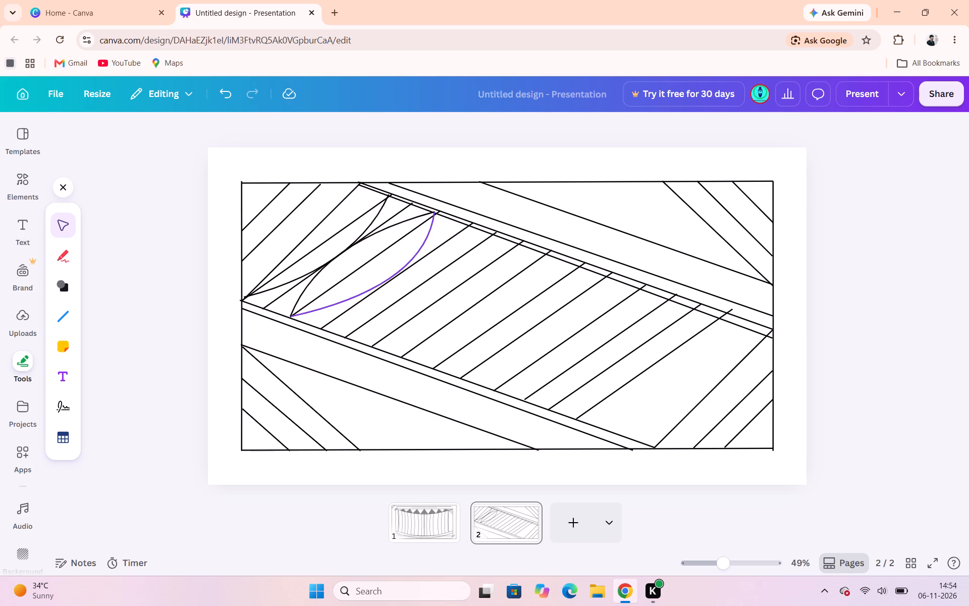
{"action": "left_click", "coordinate": [60, 316]}
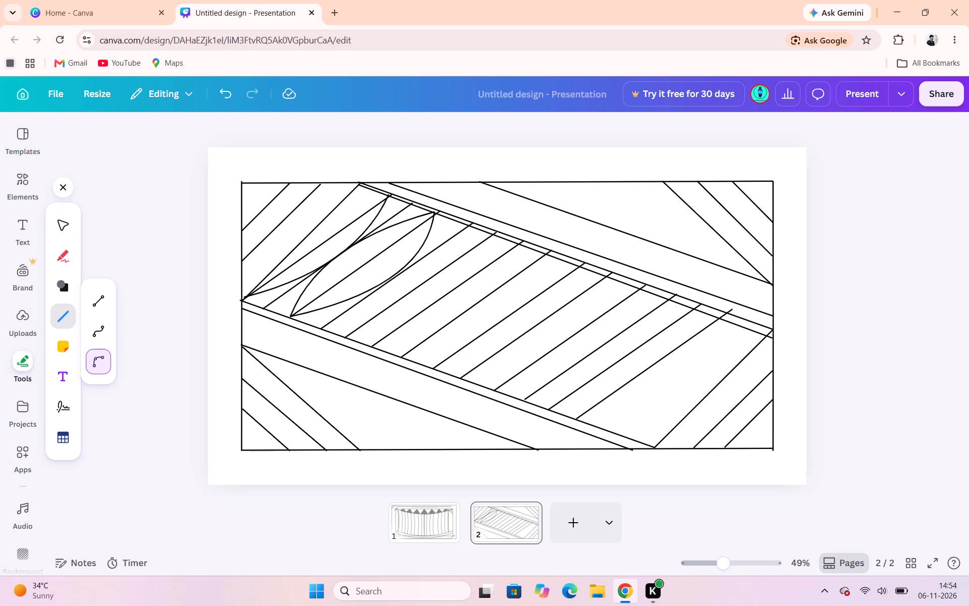
{"action": "left_click", "coordinate": [99, 361]}
{"action": "left_click_drag", "start_coordinate": [344, 334], "coordinate": [471, 260]}
{"action": "left_click_drag", "start_coordinate": [471, 260], "coordinate": [488, 235]}
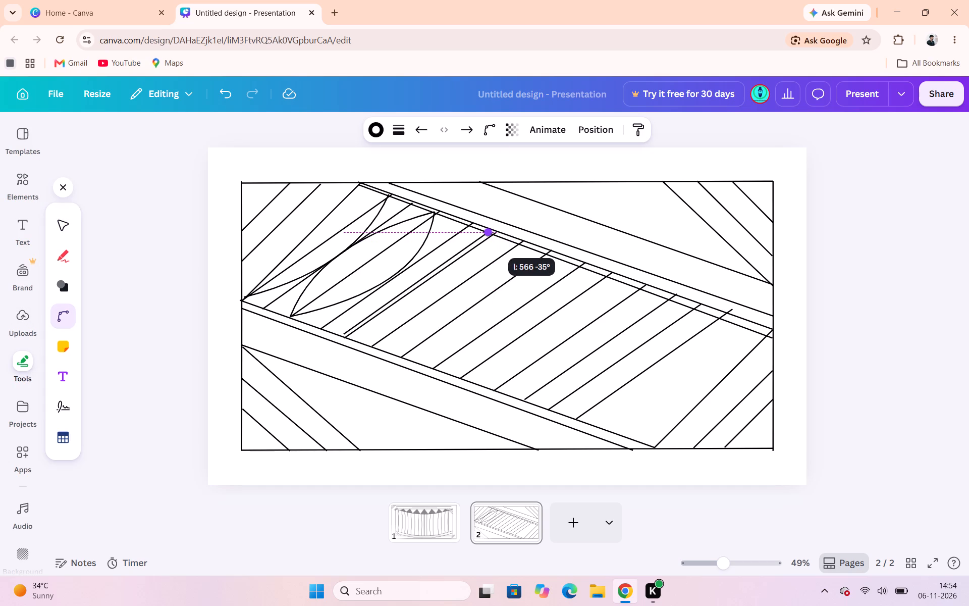
{"action": "left_click_drag", "start_coordinate": [488, 235], "coordinate": [495, 231]}
{"action": "left_click", "coordinate": [442, 295]}
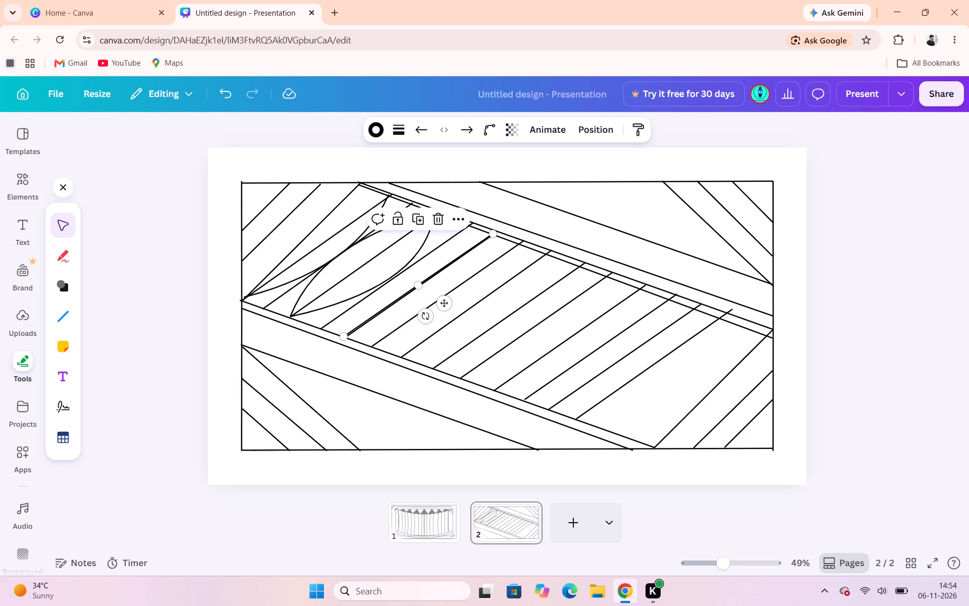
{"action": "left_click_drag", "start_coordinate": [418, 282], "coordinate": [398, 277]}
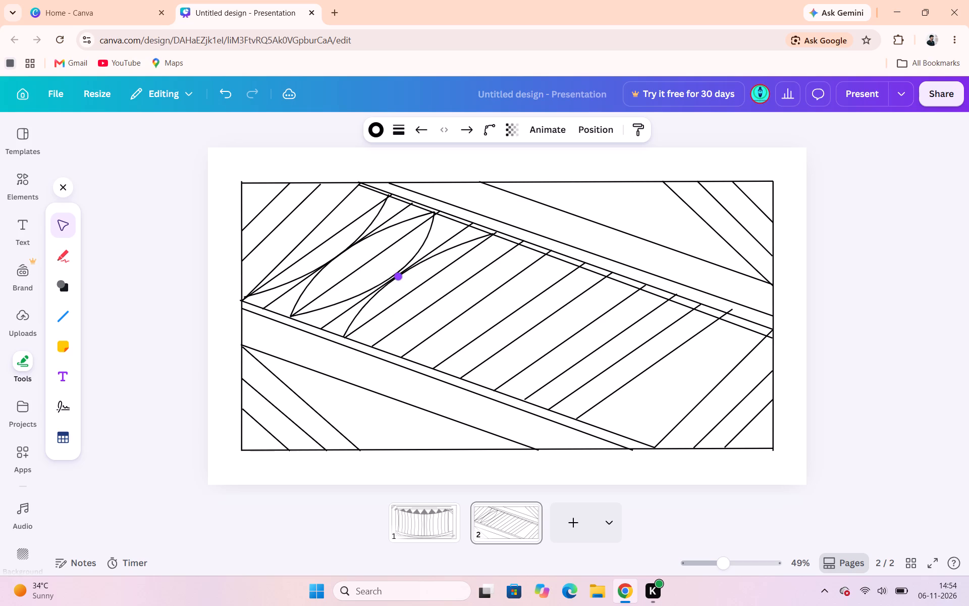
{"action": "left_click_drag", "start_coordinate": [398, 277], "coordinate": [399, 276]}
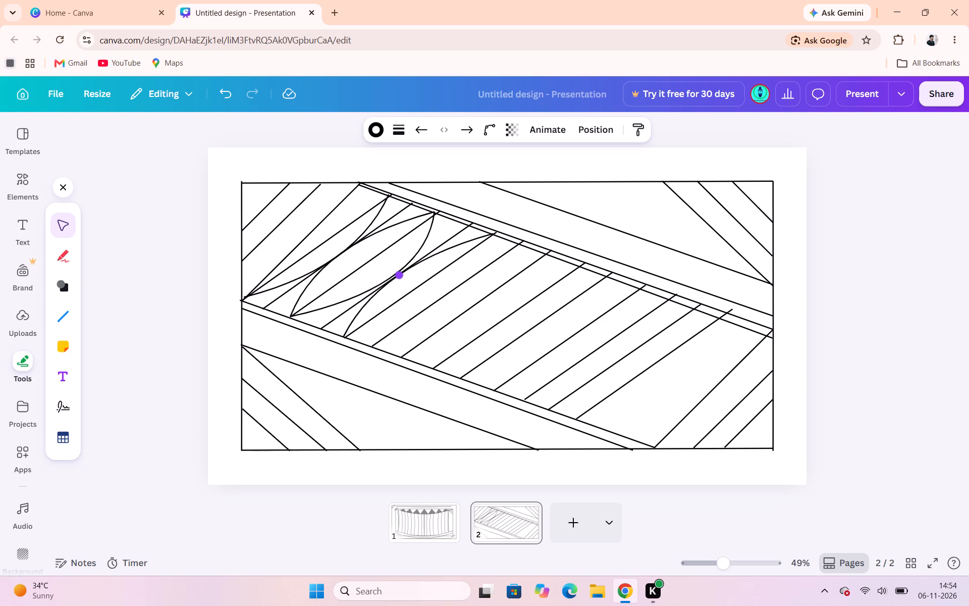
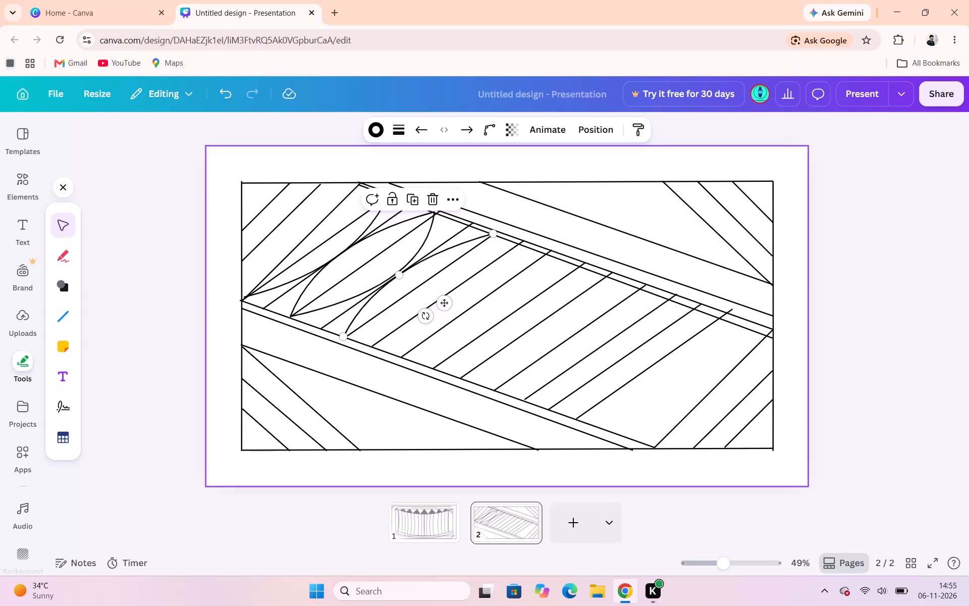
Move the downward-bowed curve between the third and fourth parallel lines to the page's lower-left corner, across the frame's bottom edge.
{"action": "left_click_drag", "start_coordinate": [328, 252], "coordinate": [378, 265]}
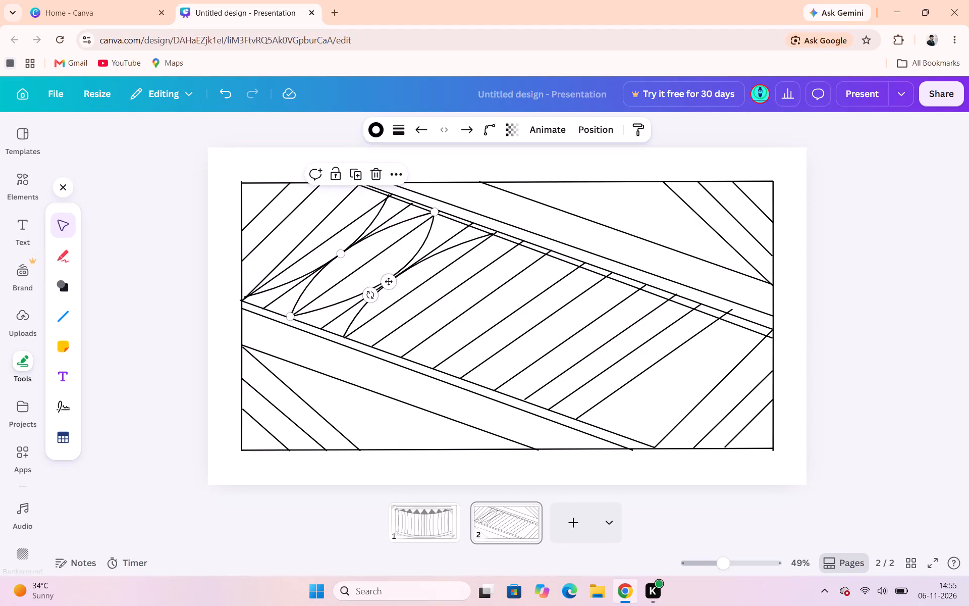
{"action": "left_click_drag", "start_coordinate": [378, 265], "coordinate": [333, 253]}
{"action": "left_click", "coordinate": [333, 253]}
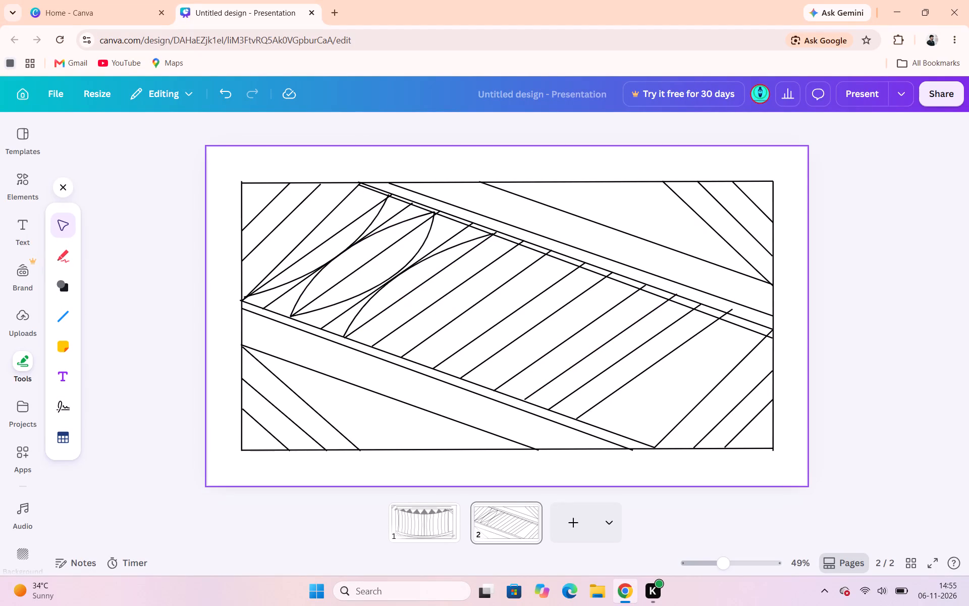
{"action": "left_click", "coordinate": [364, 284]}
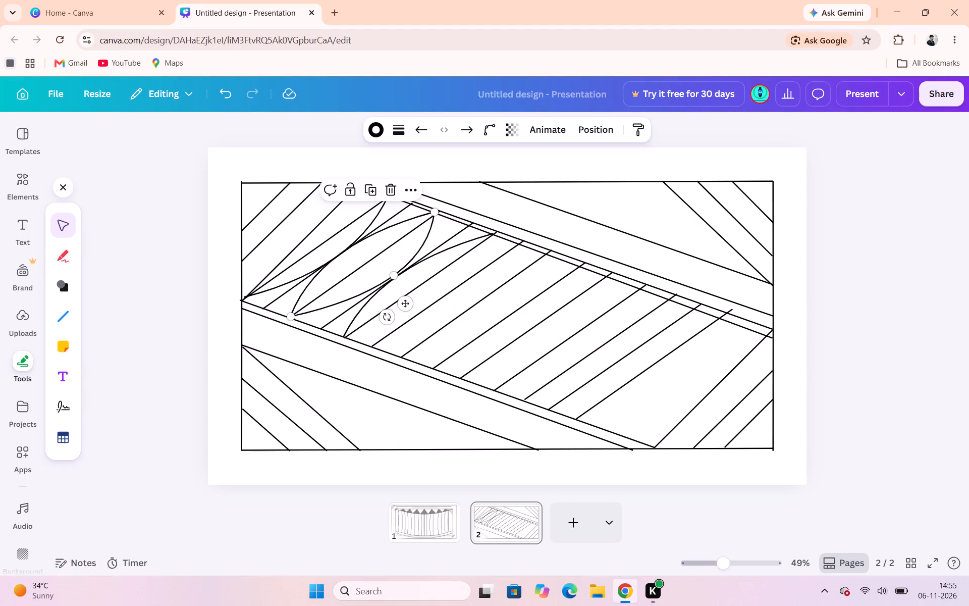
{"action": "left_click_drag", "start_coordinate": [407, 306], "coordinate": [545, 422]}
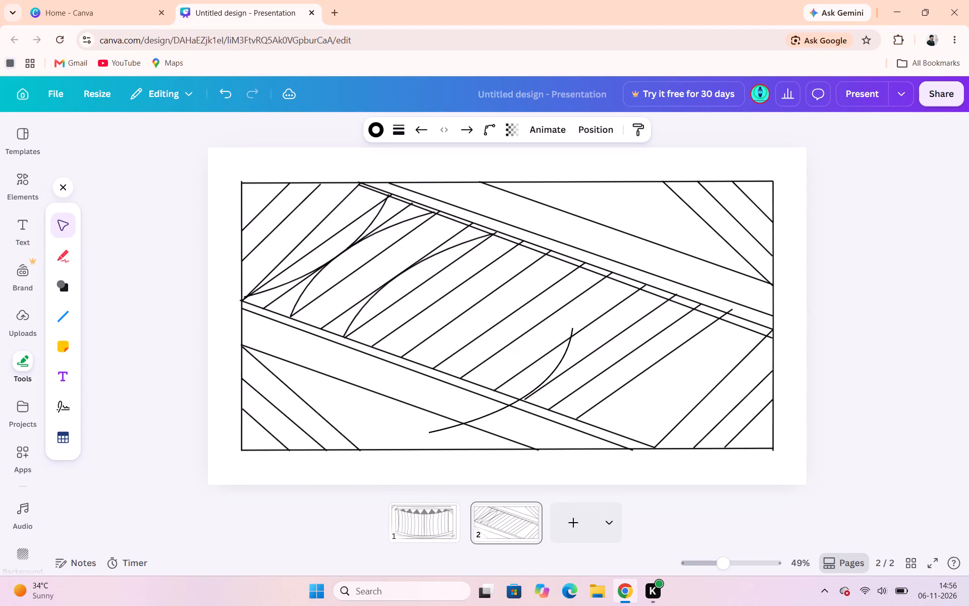
{"action": "left_click_drag", "start_coordinate": [545, 422], "coordinate": [331, 485]}
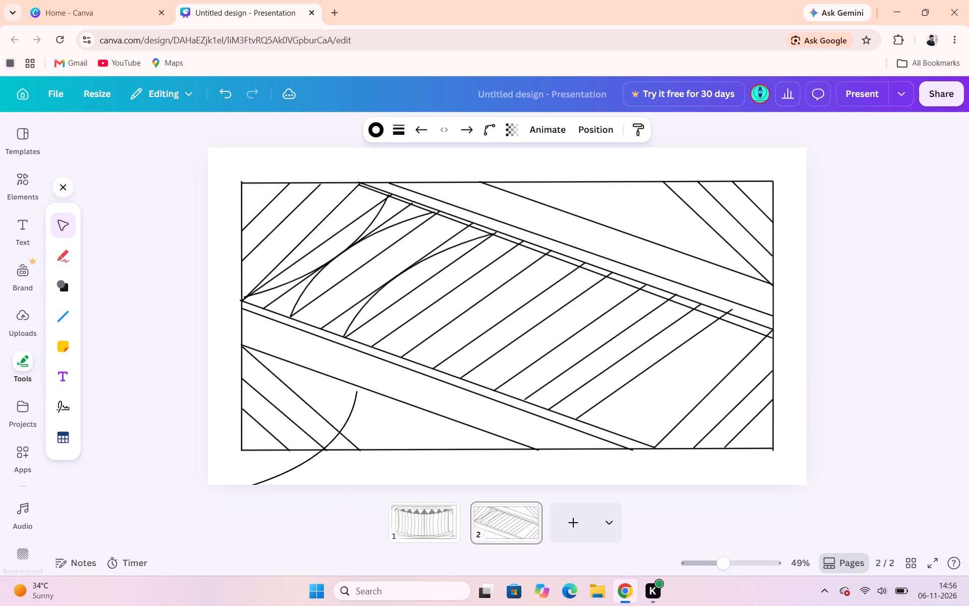
{"action": "left_click_drag", "start_coordinate": [331, 485], "coordinate": [311, 475]}
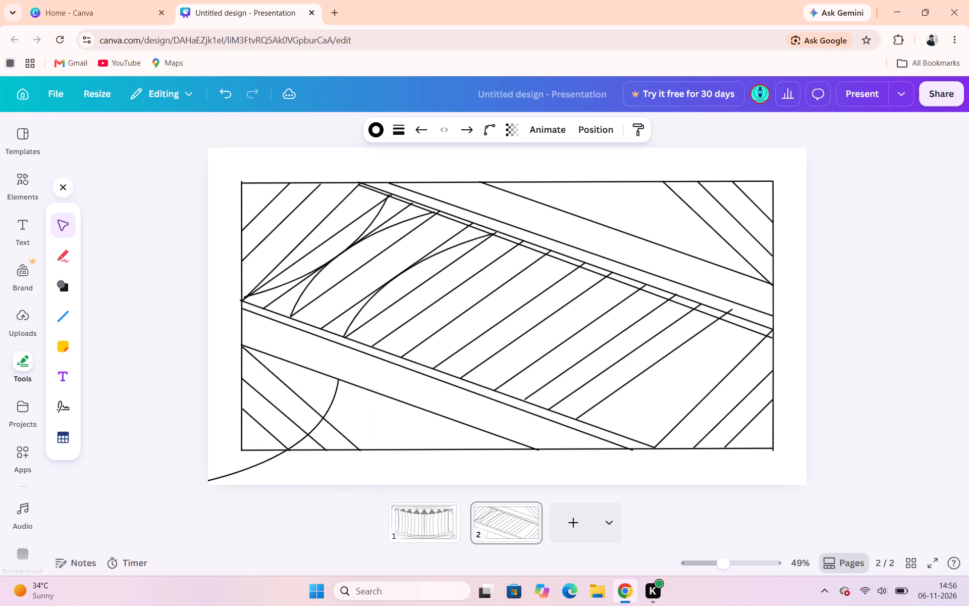
{"action": "left_click_drag", "start_coordinate": [311, 475], "coordinate": [311, 478]}
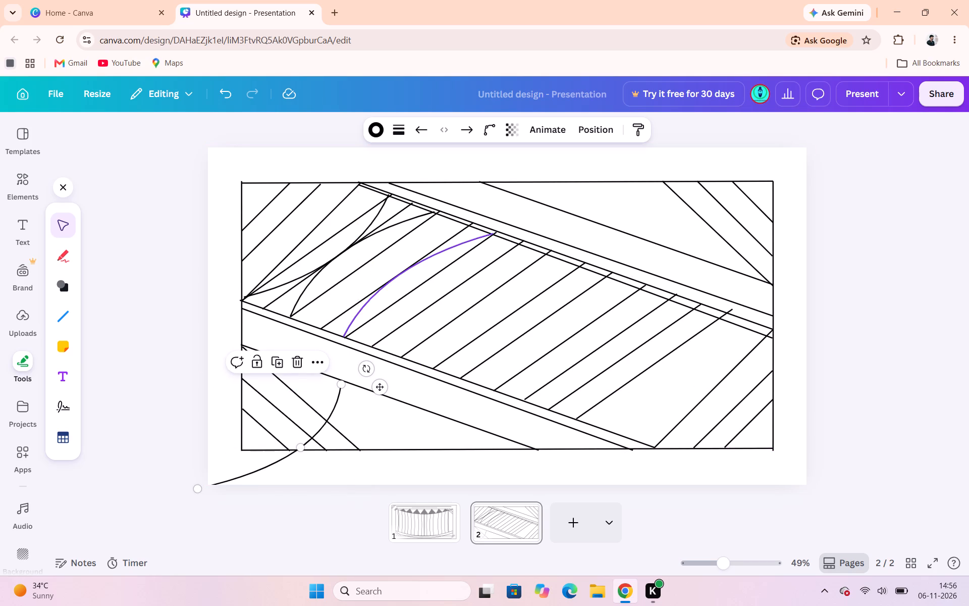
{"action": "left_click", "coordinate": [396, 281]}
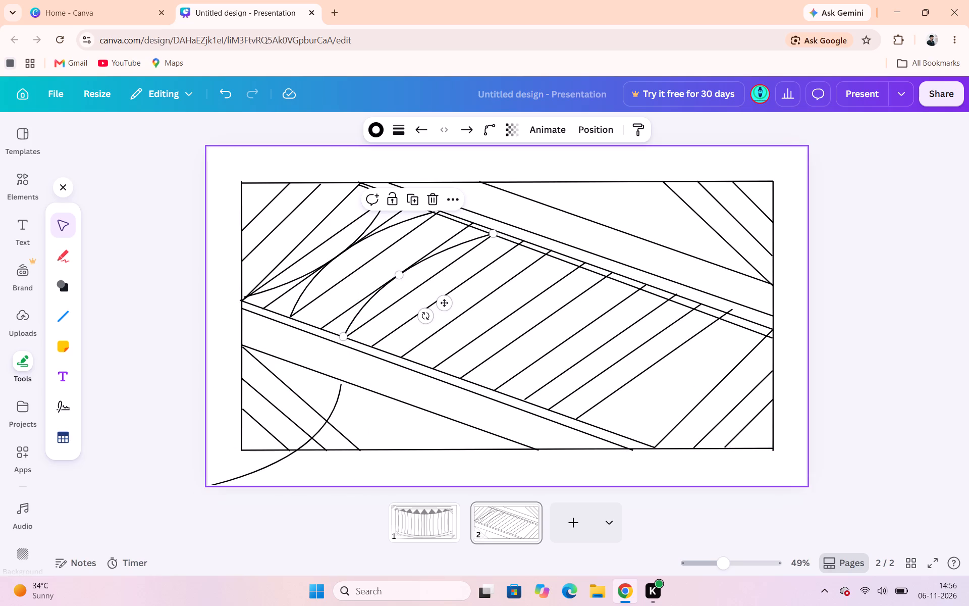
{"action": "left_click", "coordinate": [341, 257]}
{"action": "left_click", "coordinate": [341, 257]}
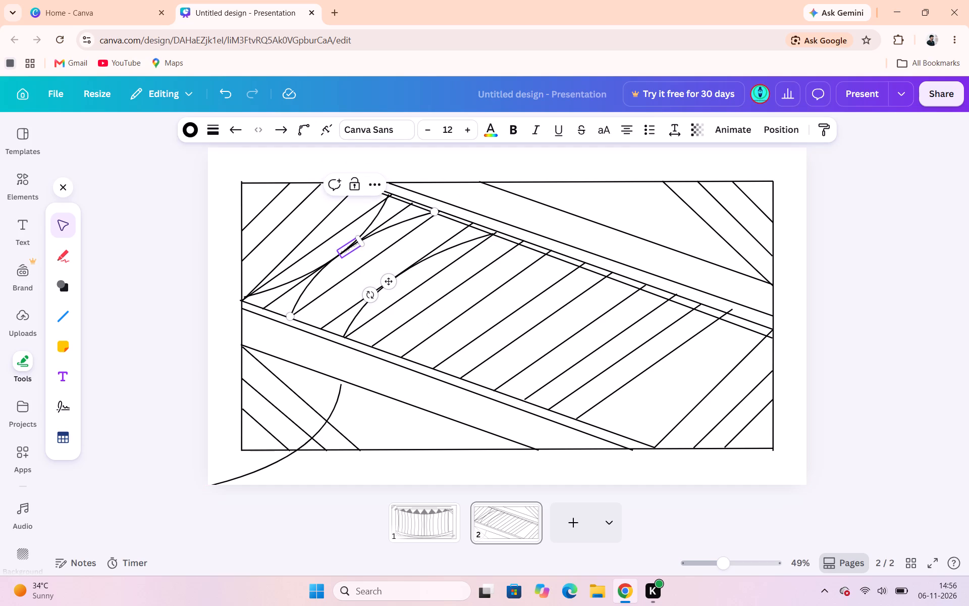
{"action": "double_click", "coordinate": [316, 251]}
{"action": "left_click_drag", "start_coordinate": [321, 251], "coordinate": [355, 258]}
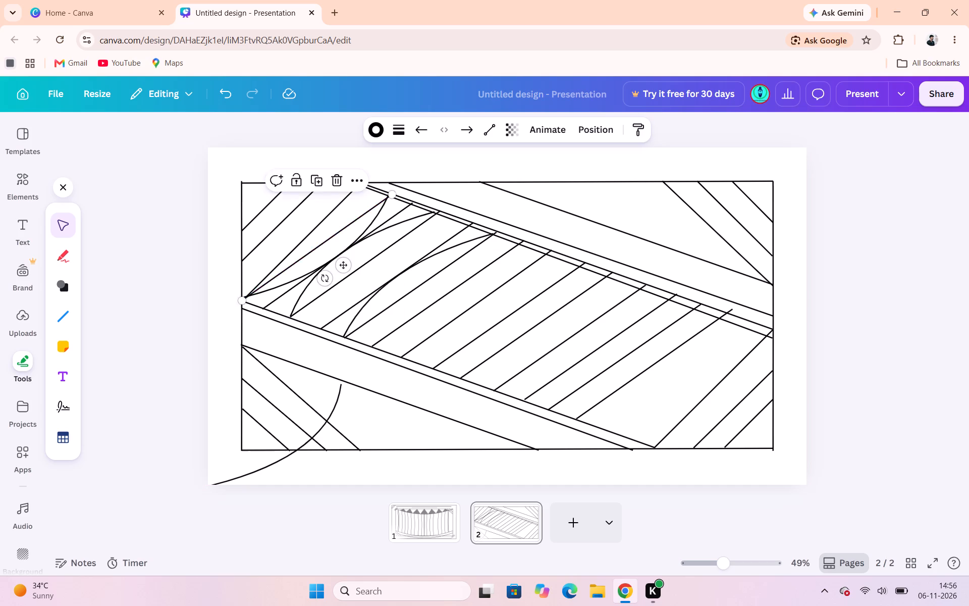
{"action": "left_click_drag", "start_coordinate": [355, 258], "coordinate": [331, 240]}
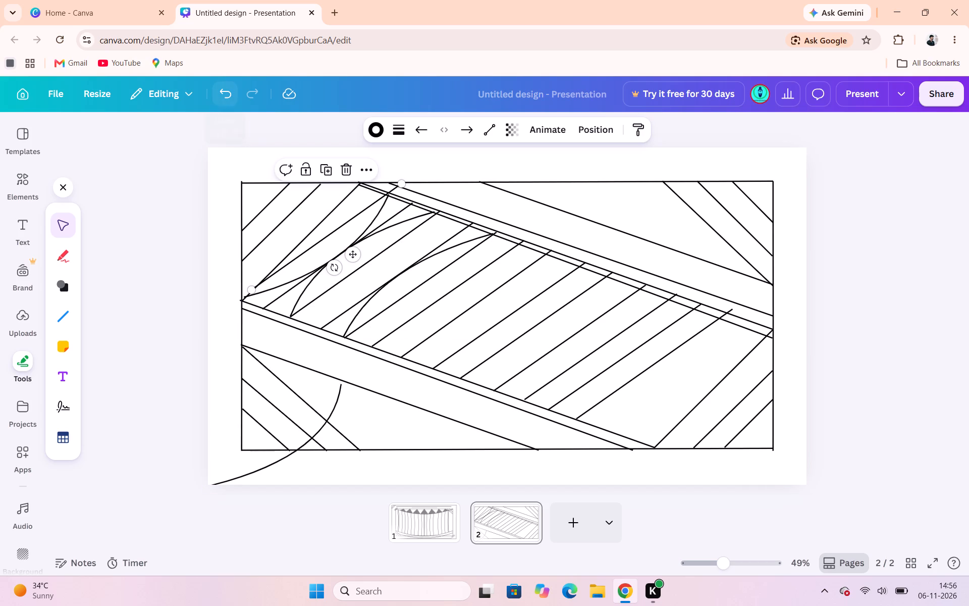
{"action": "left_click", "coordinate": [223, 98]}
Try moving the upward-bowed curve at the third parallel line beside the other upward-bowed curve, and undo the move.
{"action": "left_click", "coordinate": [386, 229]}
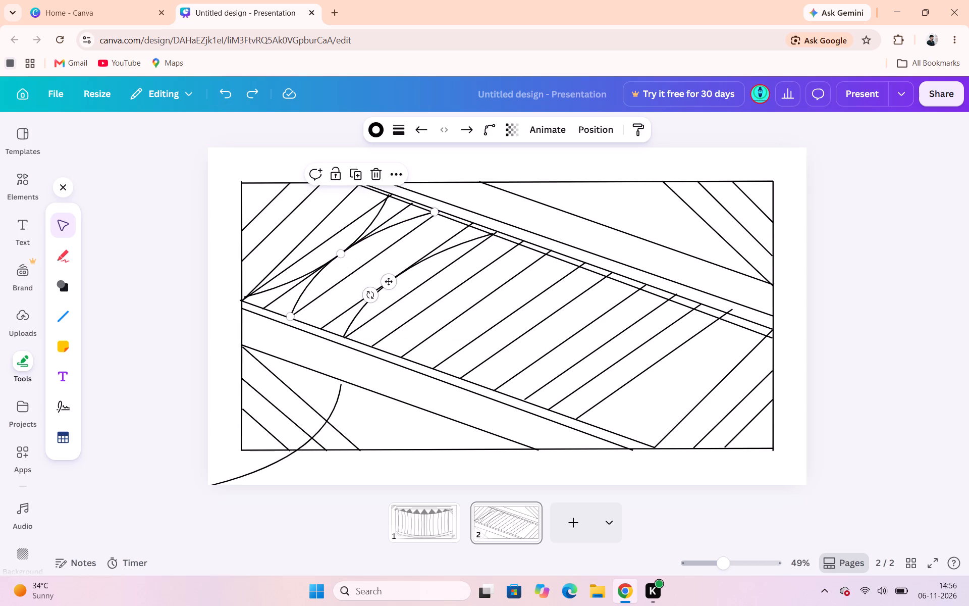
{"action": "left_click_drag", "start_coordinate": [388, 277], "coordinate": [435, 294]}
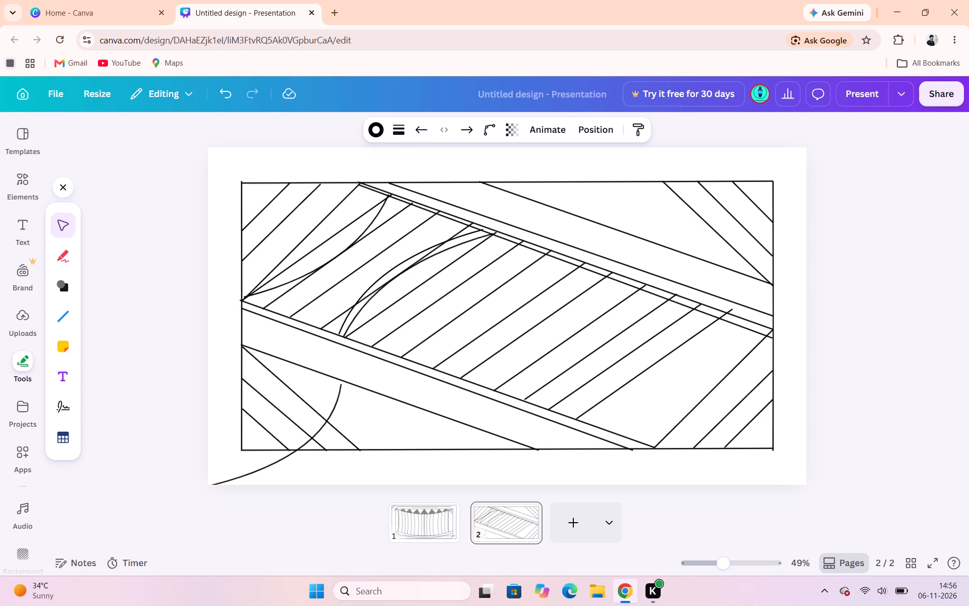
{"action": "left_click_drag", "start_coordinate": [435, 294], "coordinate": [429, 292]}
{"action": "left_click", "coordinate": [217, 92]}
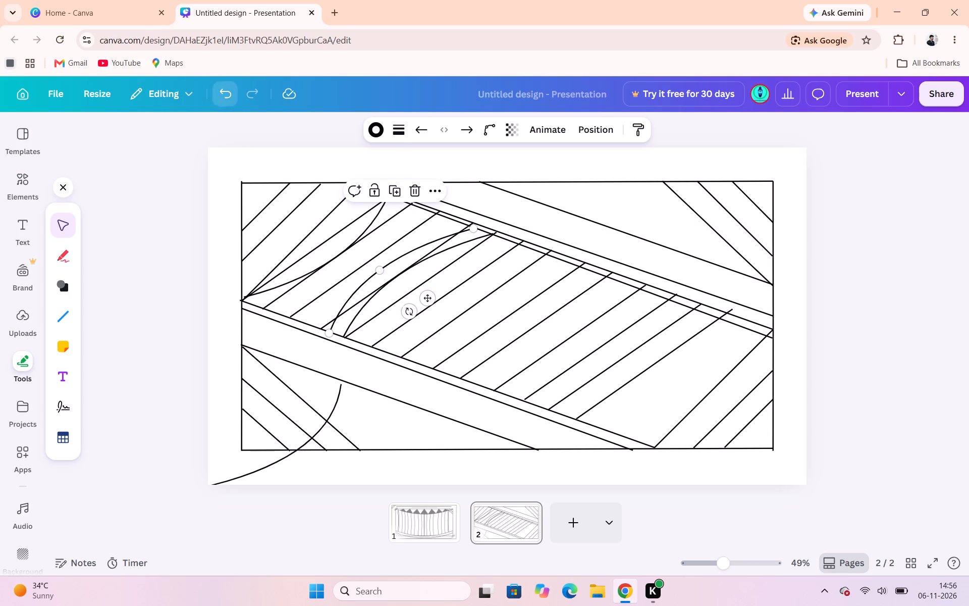
Move the band's first downward-bowed curve above the upper slanted border, with its lower end at the border's outer line, crossing the frame's top edge.
{"action": "left_click", "coordinate": [280, 280]}
{"action": "left_click_drag", "start_coordinate": [280, 280], "coordinate": [316, 282]}
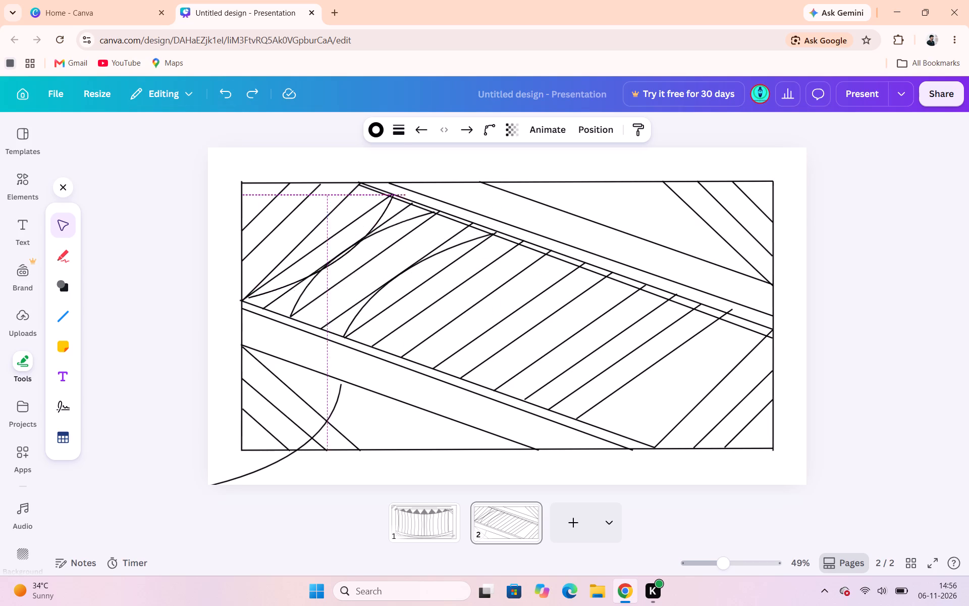
{"action": "left_click_drag", "start_coordinate": [316, 282], "coordinate": [396, 326]}
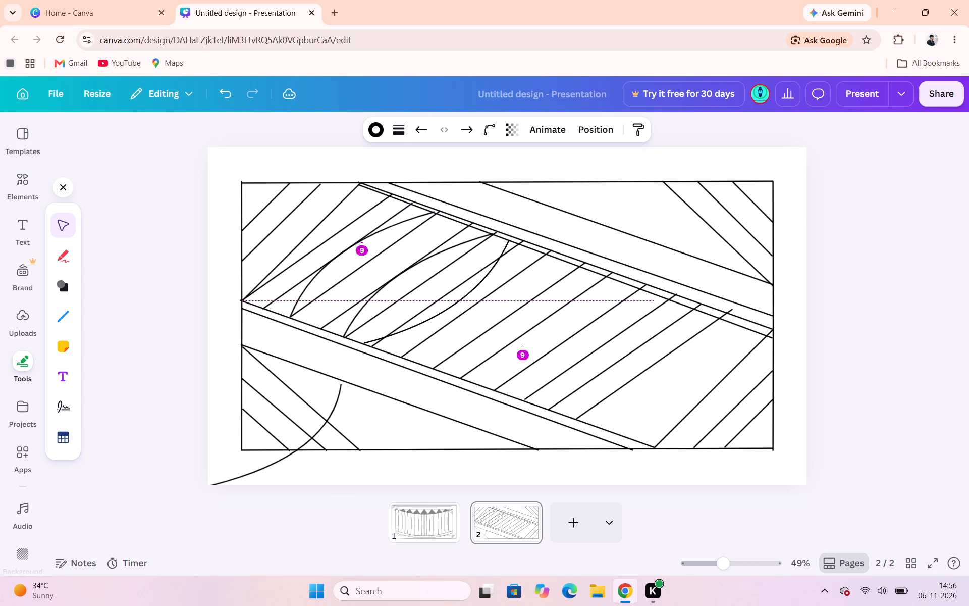
{"action": "left_click_drag", "start_coordinate": [396, 326], "coordinate": [572, 439]}
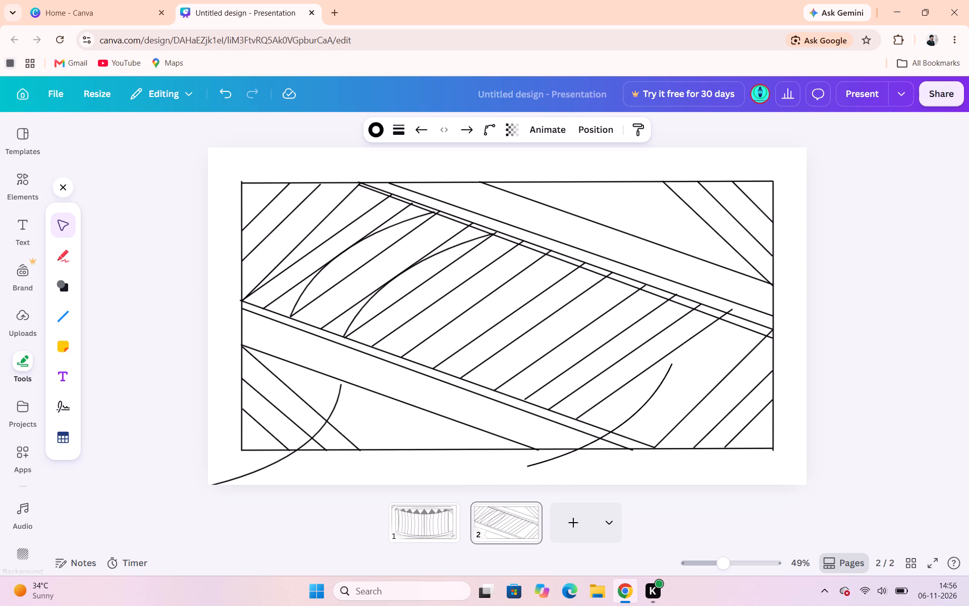
{"action": "left_click_drag", "start_coordinate": [572, 439], "coordinate": [537, 232]}
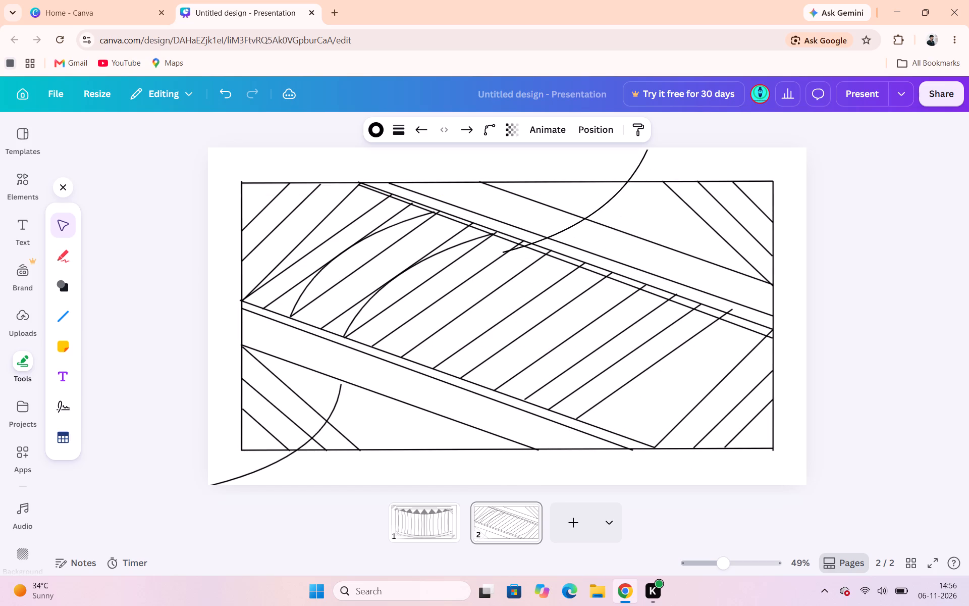
{"action": "left_click_drag", "start_coordinate": [537, 232], "coordinate": [558, 211]}
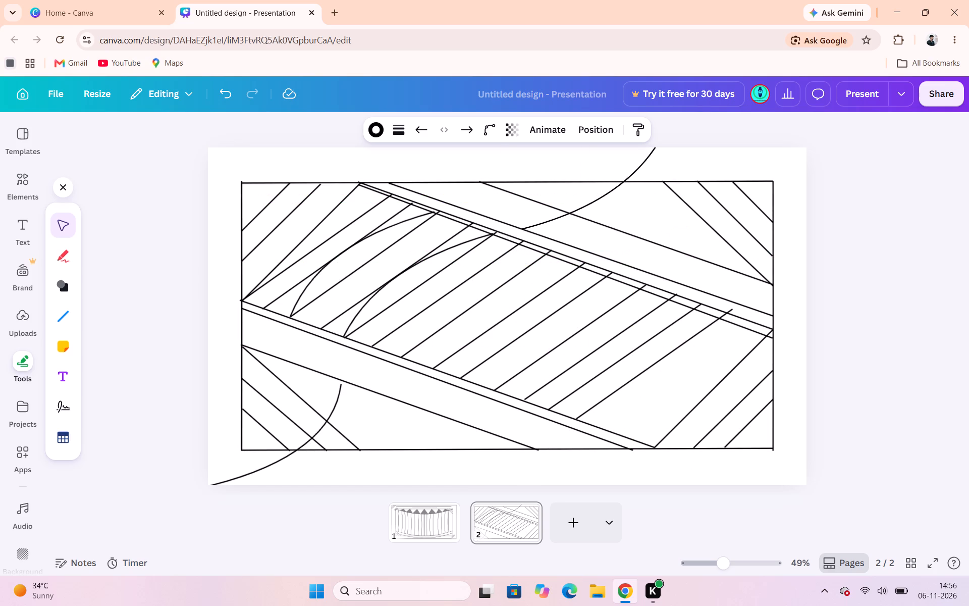
{"action": "left_click_drag", "start_coordinate": [558, 211], "coordinate": [555, 217]}
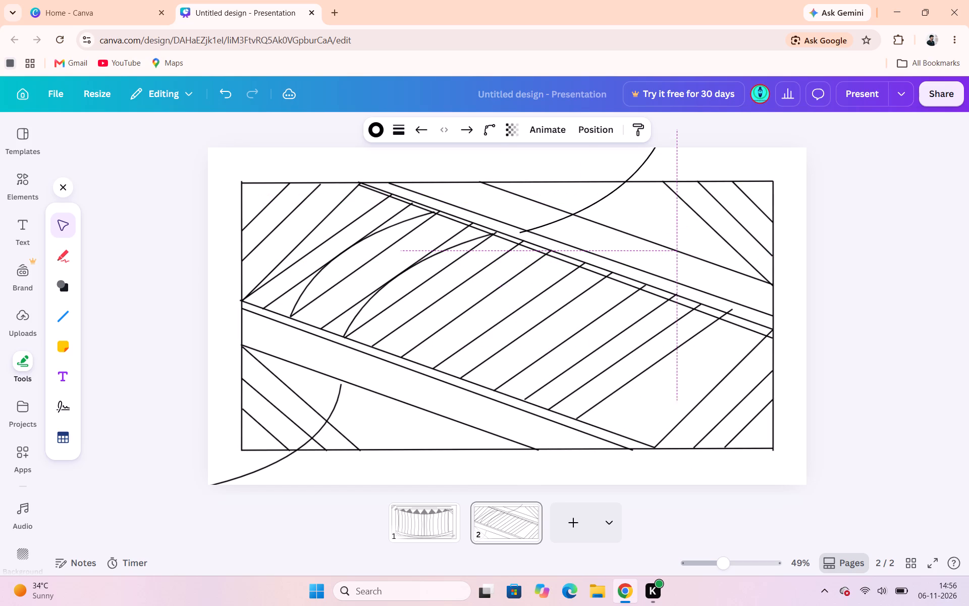
{"action": "left_click_drag", "start_coordinate": [555, 217], "coordinate": [565, 211]}
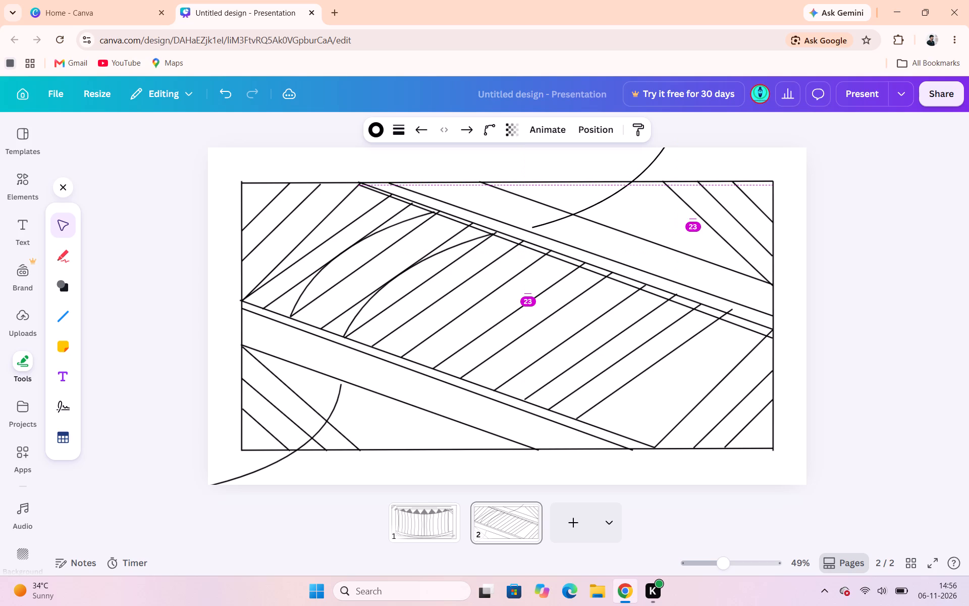
{"action": "left_click_drag", "start_coordinate": [565, 211], "coordinate": [560, 211]}
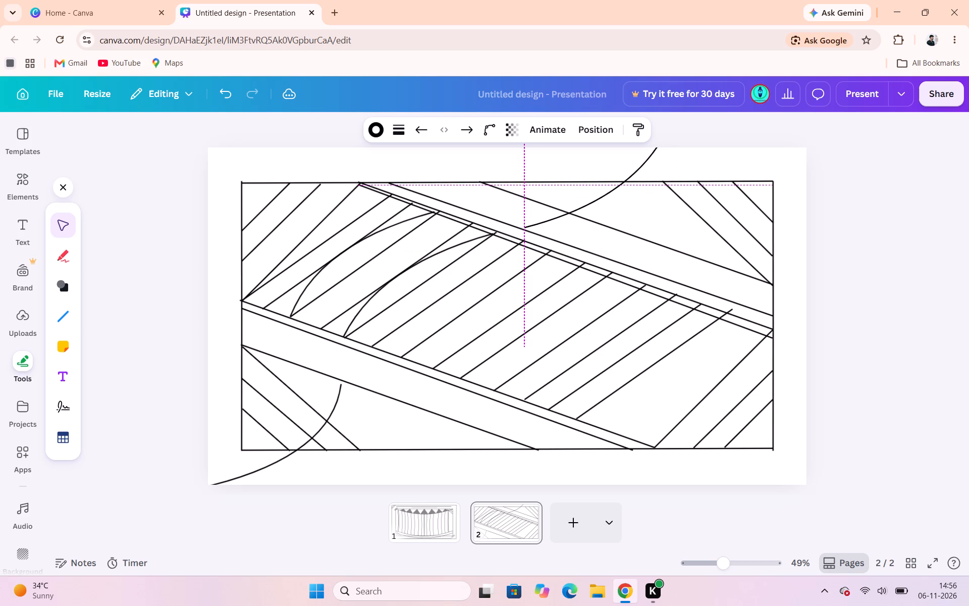
{"action": "left_click_drag", "start_coordinate": [560, 211], "coordinate": [559, 212]}
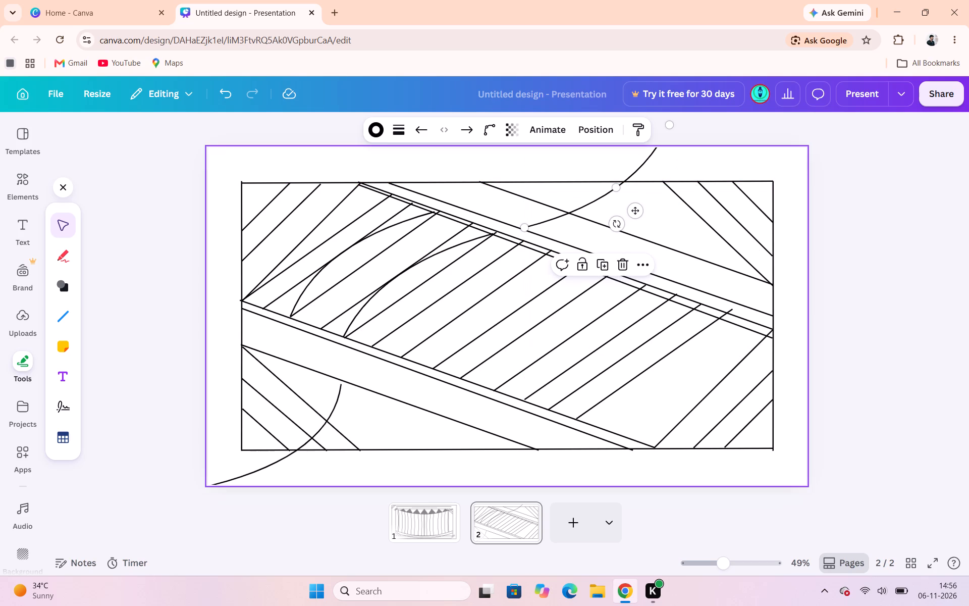
{"action": "left_click", "coordinate": [689, 166]}
{"action": "left_click", "coordinate": [552, 215]}
{"action": "left_click_drag", "start_coordinate": [552, 215], "coordinate": [551, 218]}
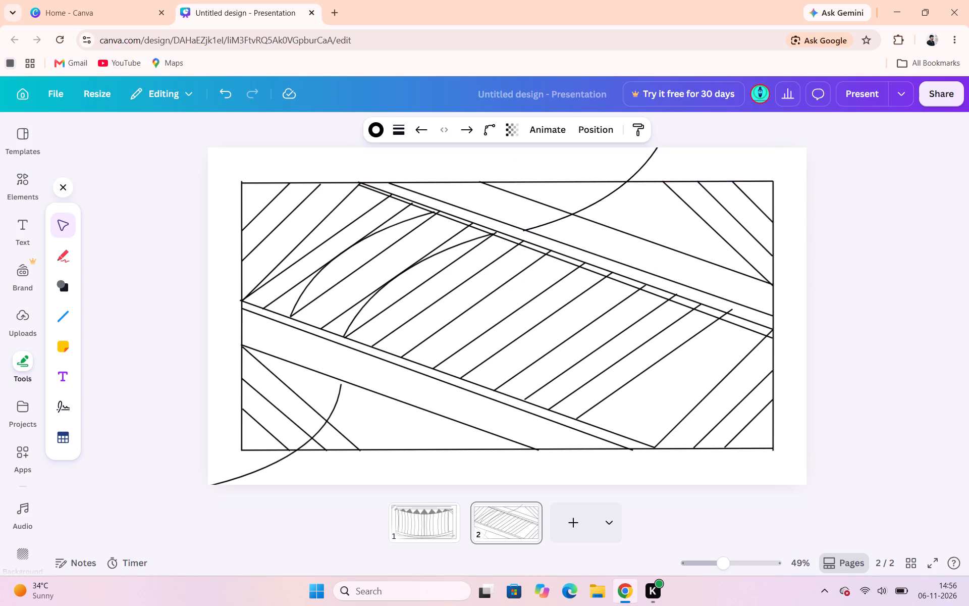
{"action": "left_click_drag", "start_coordinate": [551, 218], "coordinate": [550, 218]}
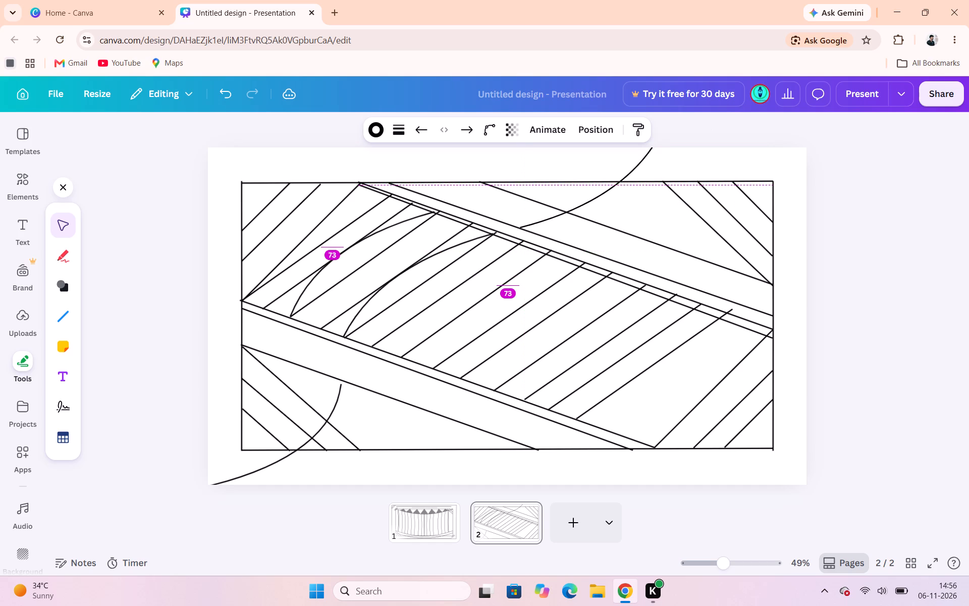
{"action": "left_click_drag", "start_coordinate": [550, 218], "coordinate": [557, 219]}
{"action": "left_click", "coordinate": [924, 135]}
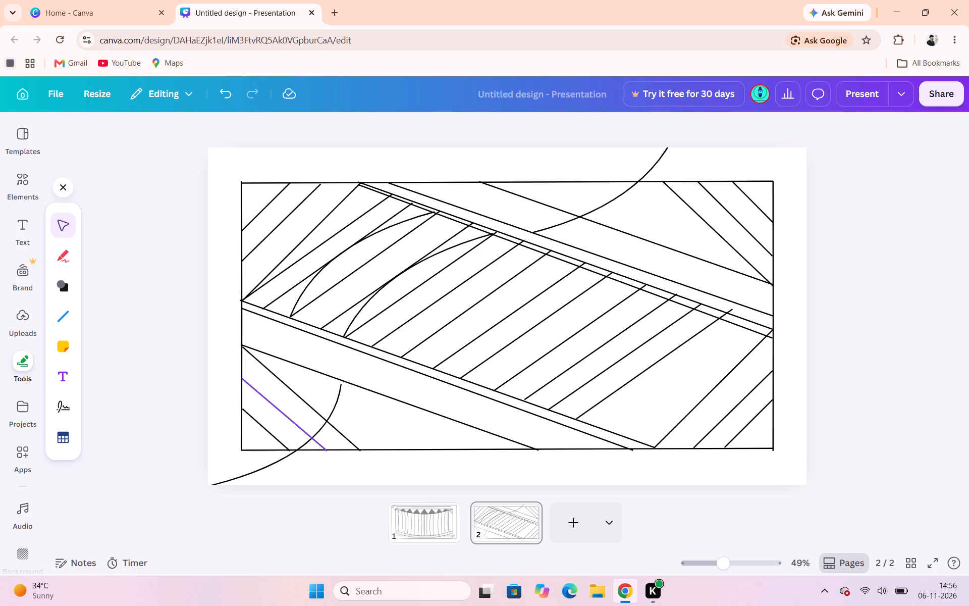
Nudge the lower-left curve up so its upper end meets the slanted line below the band.
{"action": "left_click_drag", "start_coordinate": [313, 441], "coordinate": [306, 429]}
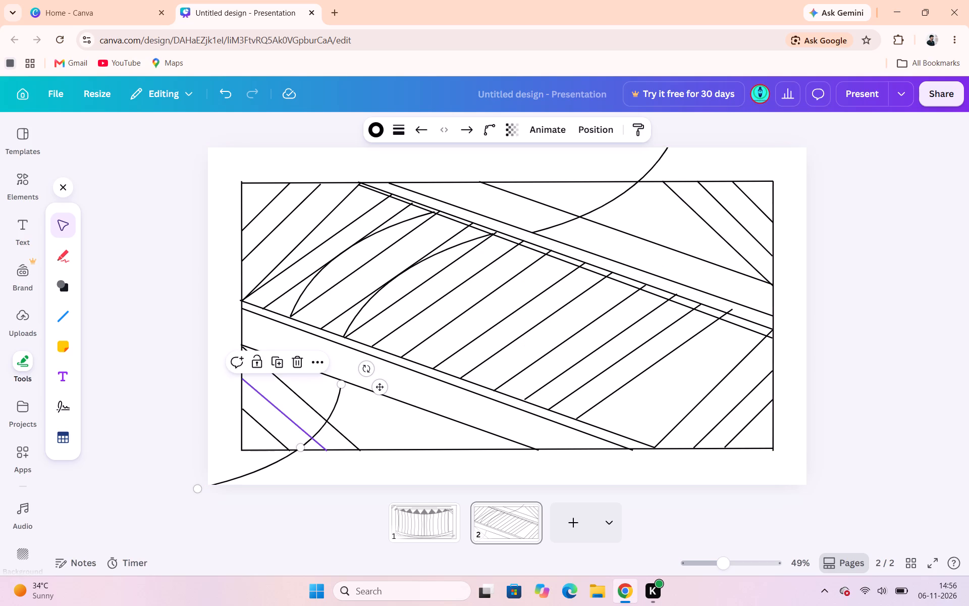
{"action": "left_click_drag", "start_coordinate": [306, 429], "coordinate": [378, 386]}
{"action": "left_click_drag", "start_coordinate": [378, 386], "coordinate": [379, 385]}
{"action": "left_click_drag", "start_coordinate": [379, 385], "coordinate": [372, 378]}
{"action": "left_click", "coordinate": [892, 310]}
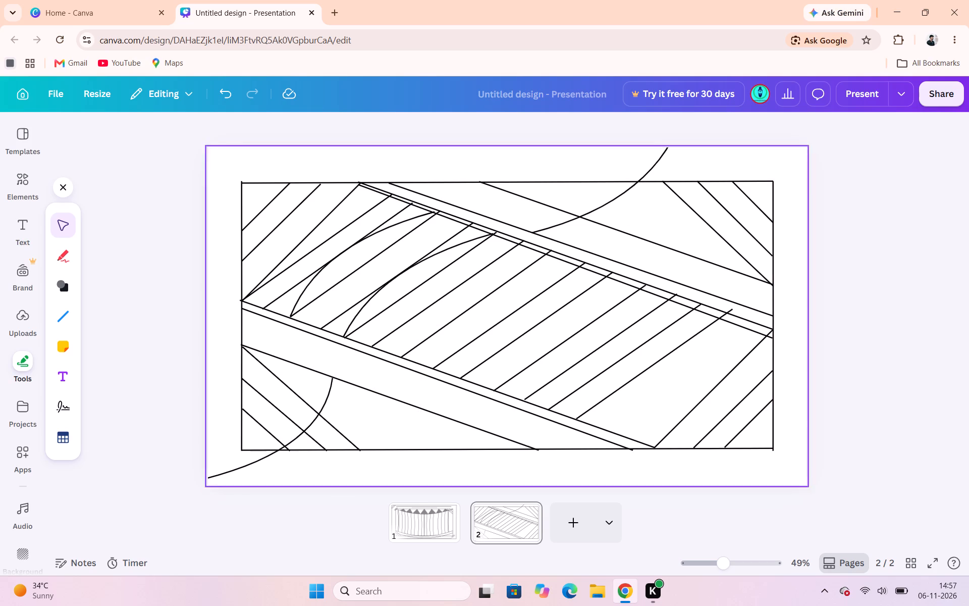
Shorten the upper curve to end on the frame's top edge, flatten its bow, and fit its lower end to the slanted border line.
{"action": "left_click", "coordinate": [654, 153]}
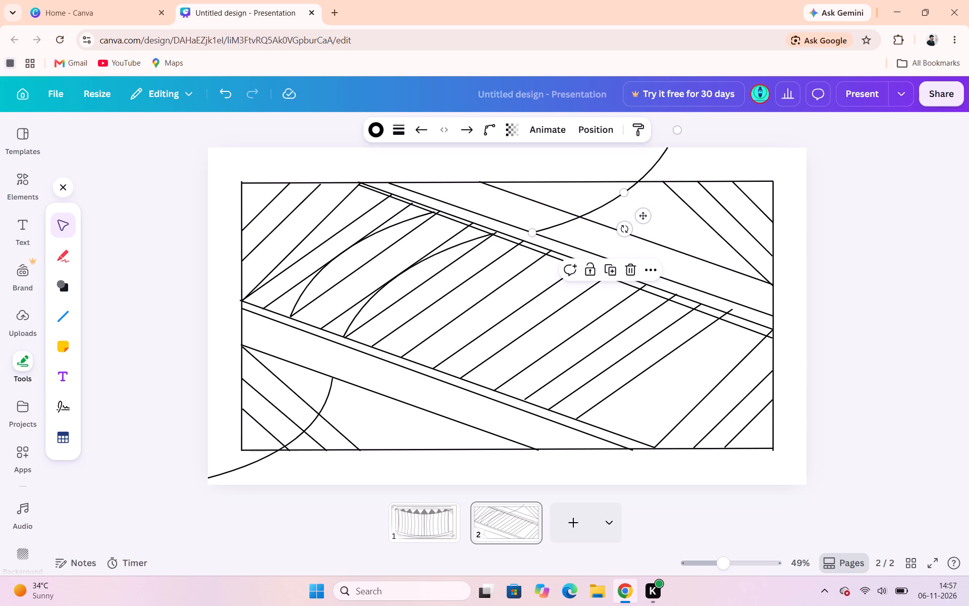
{"action": "left_click_drag", "start_coordinate": [676, 132], "coordinate": [643, 166]}
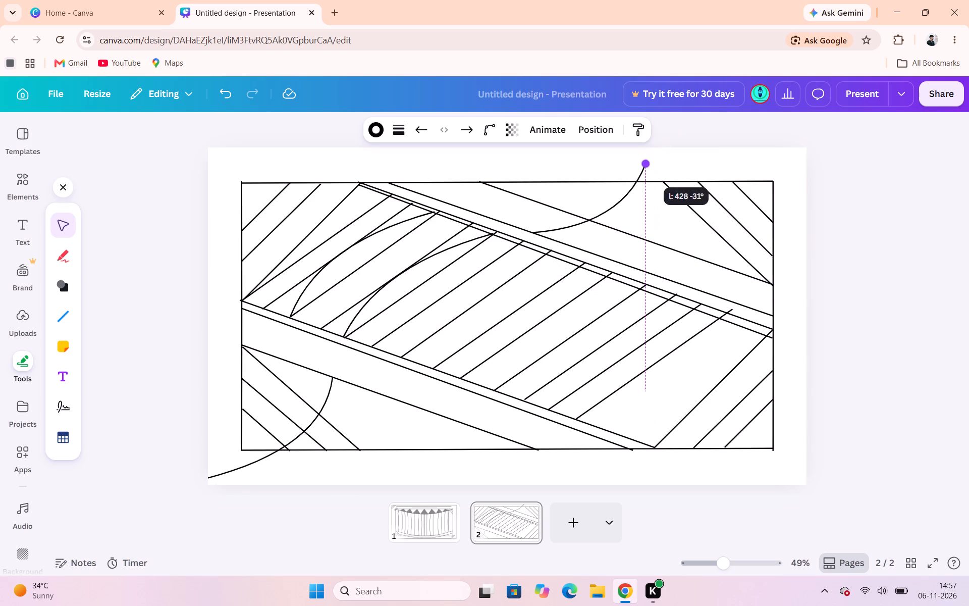
{"action": "left_click_drag", "start_coordinate": [643, 166], "coordinate": [612, 184]}
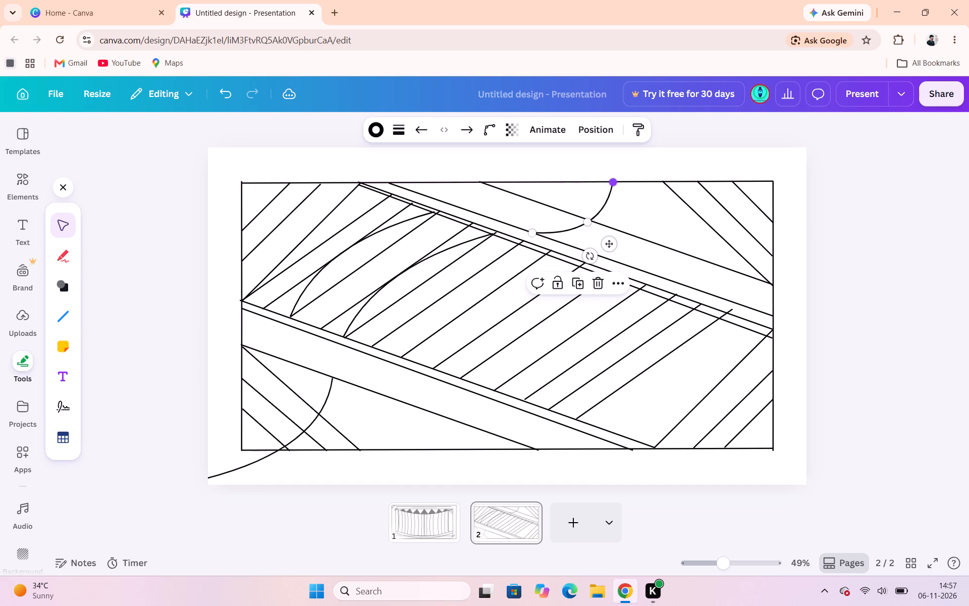
{"action": "left_click_drag", "start_coordinate": [589, 219], "coordinate": [578, 213]}
{"action": "left_click_drag", "start_coordinate": [533, 234], "coordinate": [527, 230]}
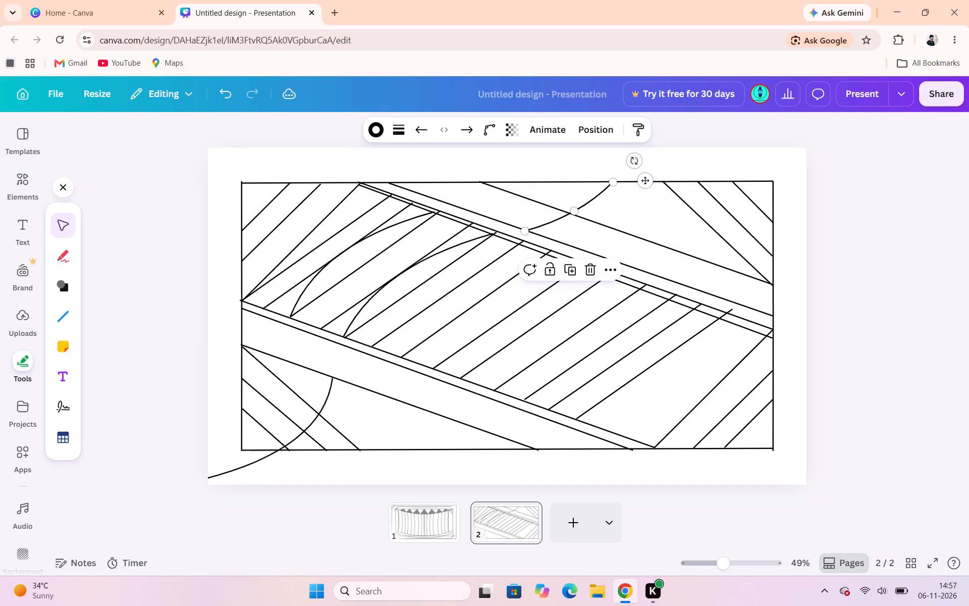
{"action": "left_click", "coordinate": [830, 165]}
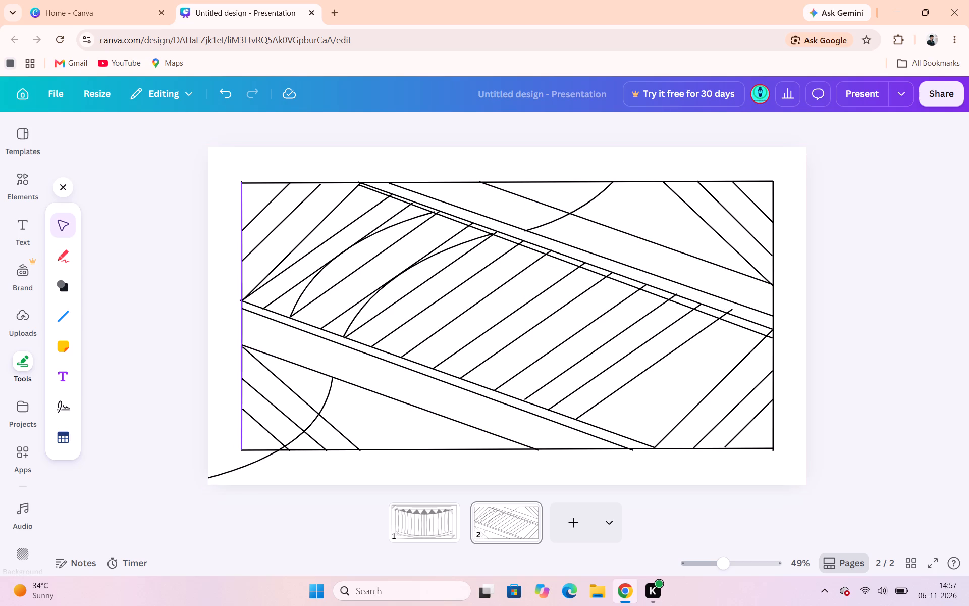
Duplicate the lower-left curve and place the copy nearer the frame's left edge, its upper end at the slanted line below the band.
{"action": "left_click", "coordinate": [271, 454]}
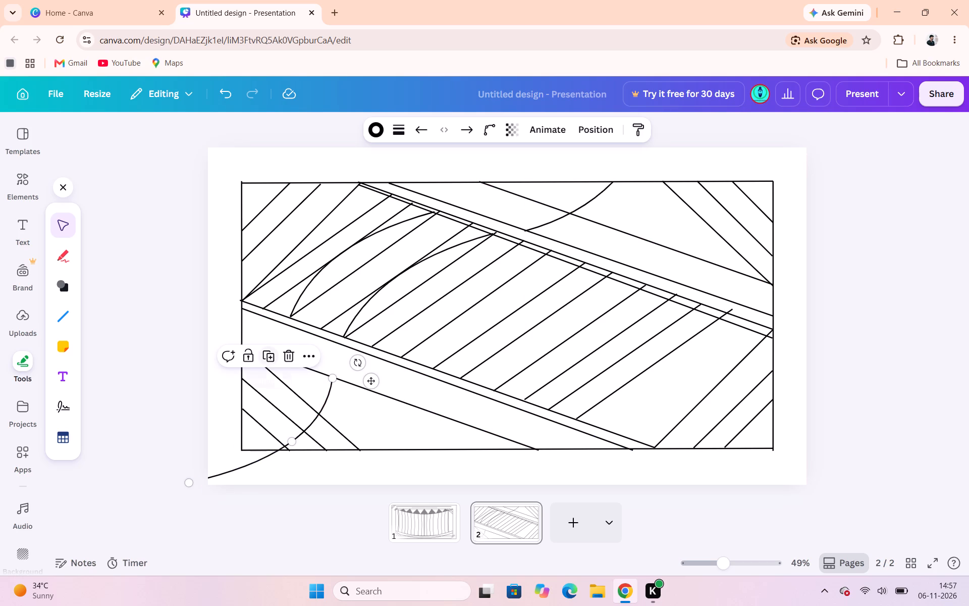
{"action": "left_click", "coordinate": [263, 347]}
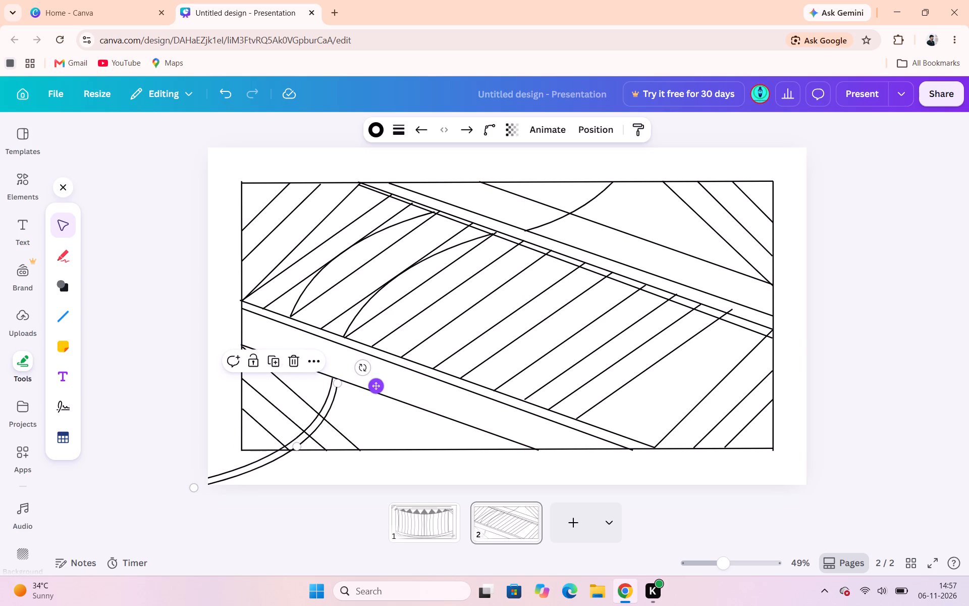
{"action": "left_click_drag", "start_coordinate": [372, 386], "coordinate": [320, 364]}
{"action": "left_click", "coordinate": [863, 236]}
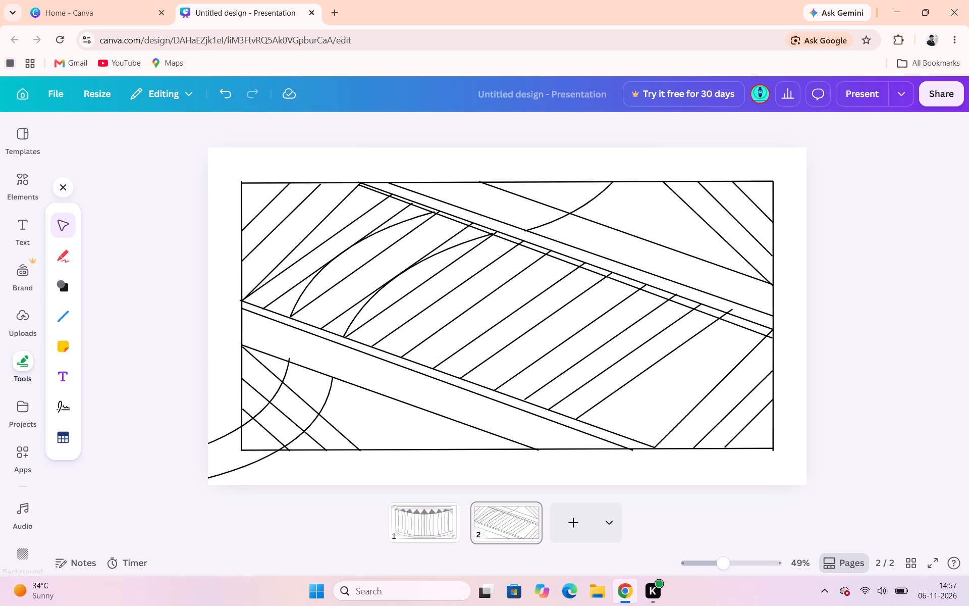
Duplicate the curve above the upper slanted border and place the copy to its left, lower end on the border's outer line, crossing the frame's top edge.
{"action": "left_click", "coordinate": [546, 229]}
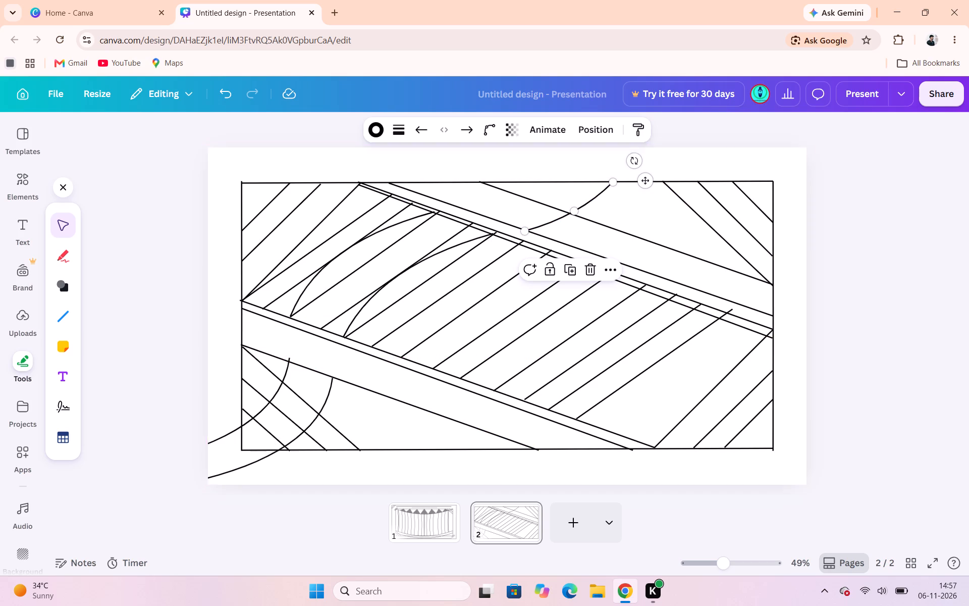
{"action": "left_click", "coordinate": [573, 274]}
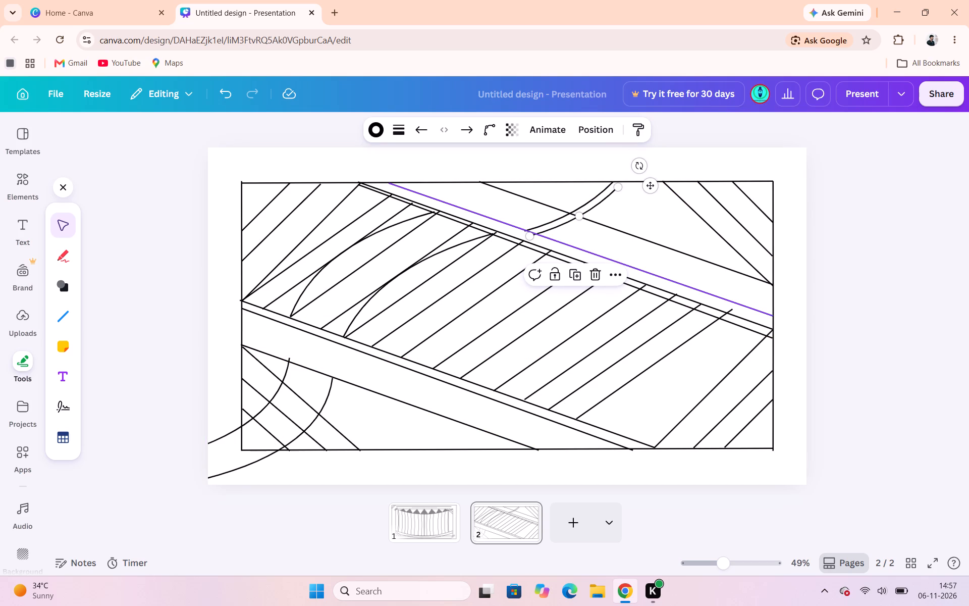
{"action": "left_click_drag", "start_coordinate": [644, 190], "coordinate": [602, 180]}
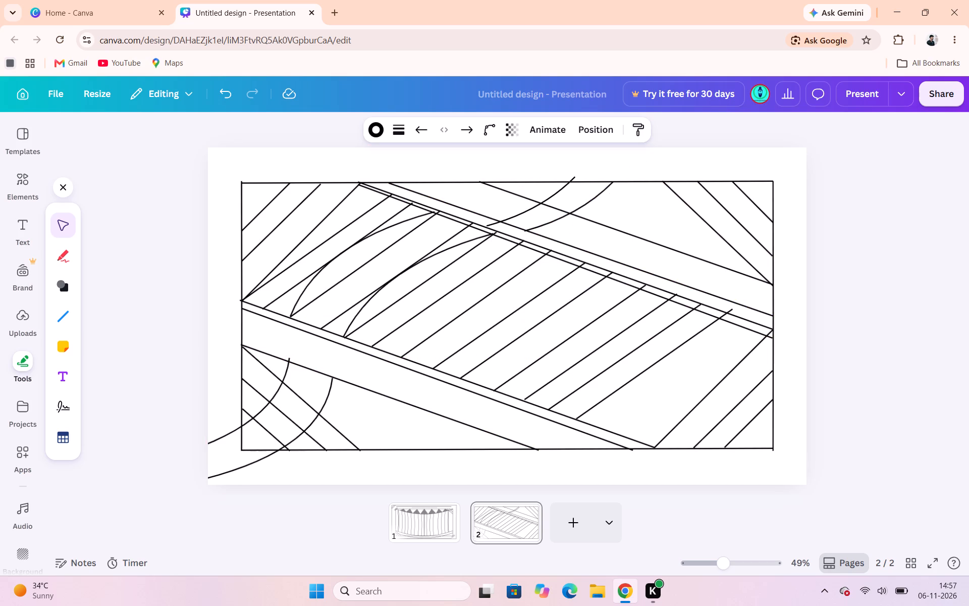
{"action": "left_click_drag", "start_coordinate": [602, 180], "coordinate": [594, 162]}
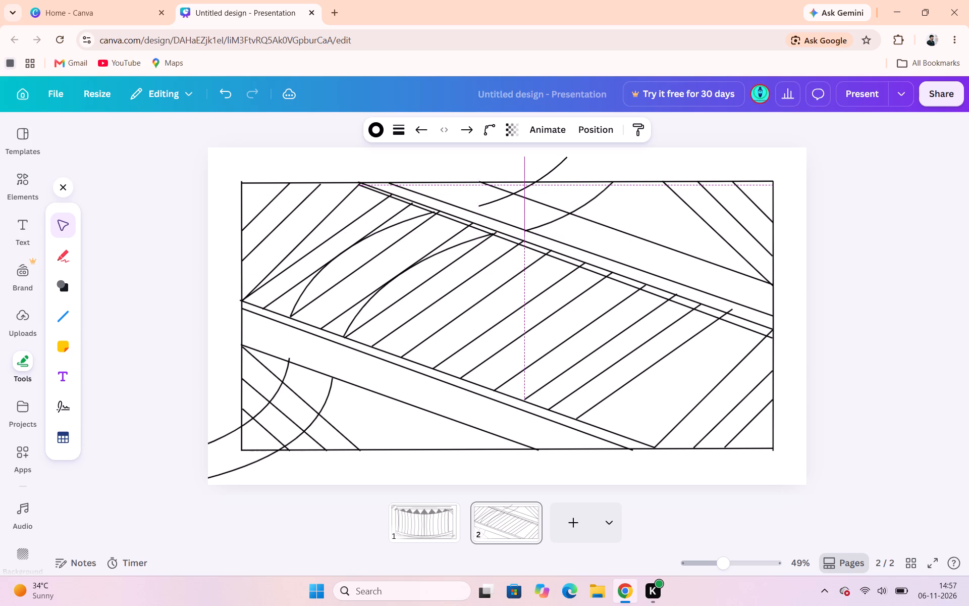
{"action": "left_click_drag", "start_coordinate": [594, 162], "coordinate": [580, 167]}
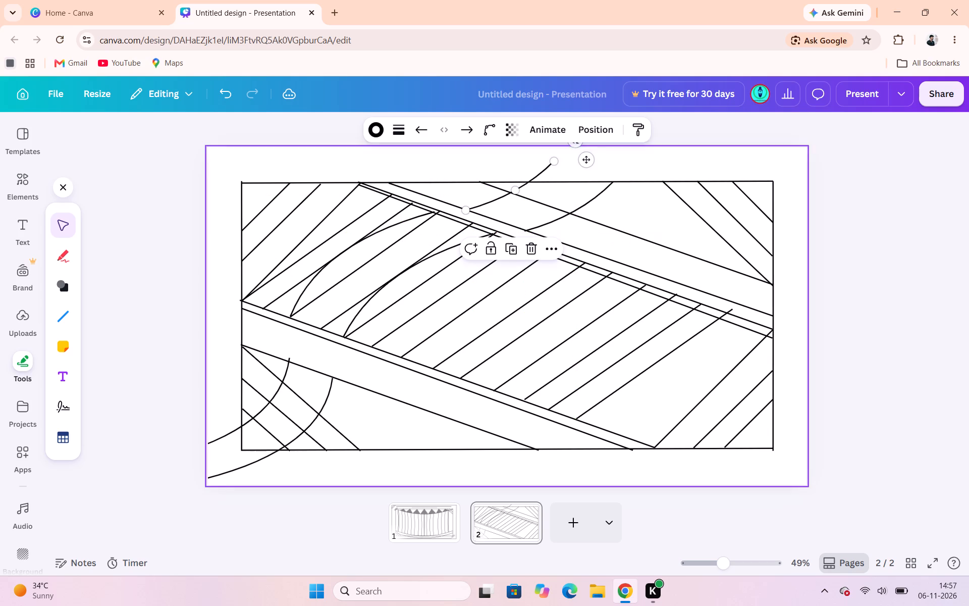
{"action": "left_click", "coordinate": [756, 144]}
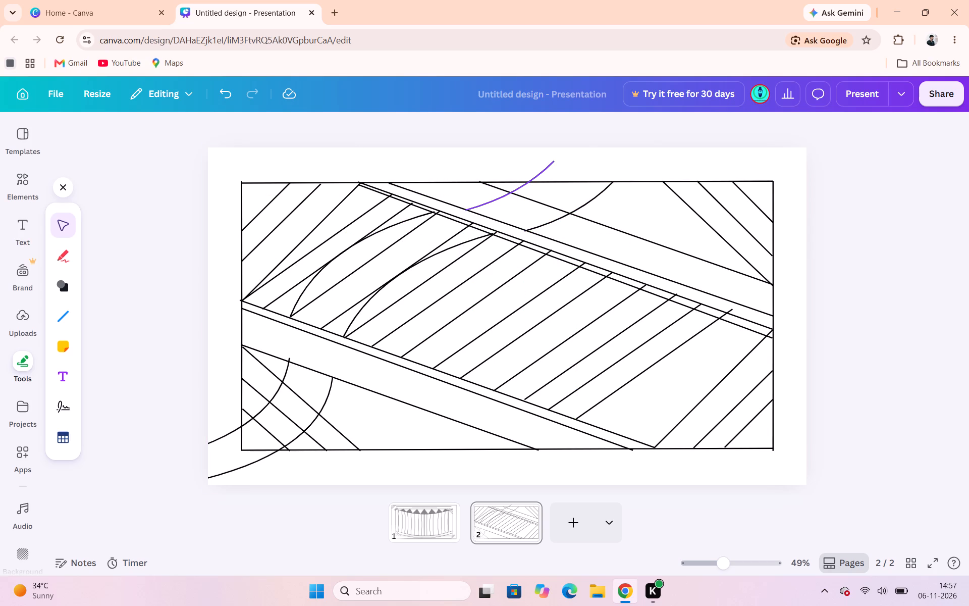
{"action": "left_click", "coordinate": [533, 185]}
{"action": "left_click", "coordinate": [882, 232]}
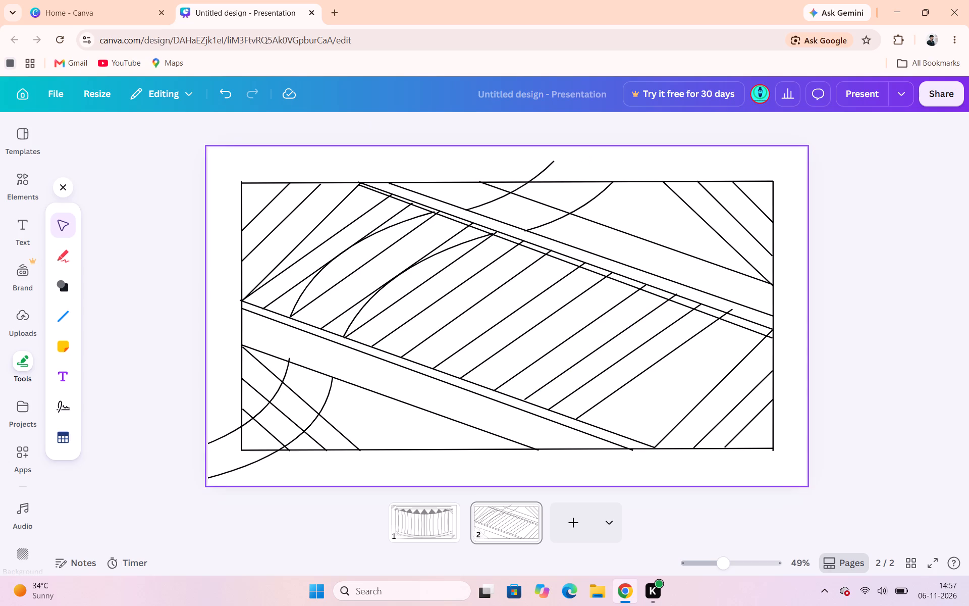
Duplicate the band's second upward-bowed curve and place the copy against a parallel line near the band's middle, spanning between the slanted borders.
{"action": "left_click", "coordinate": [439, 257]}
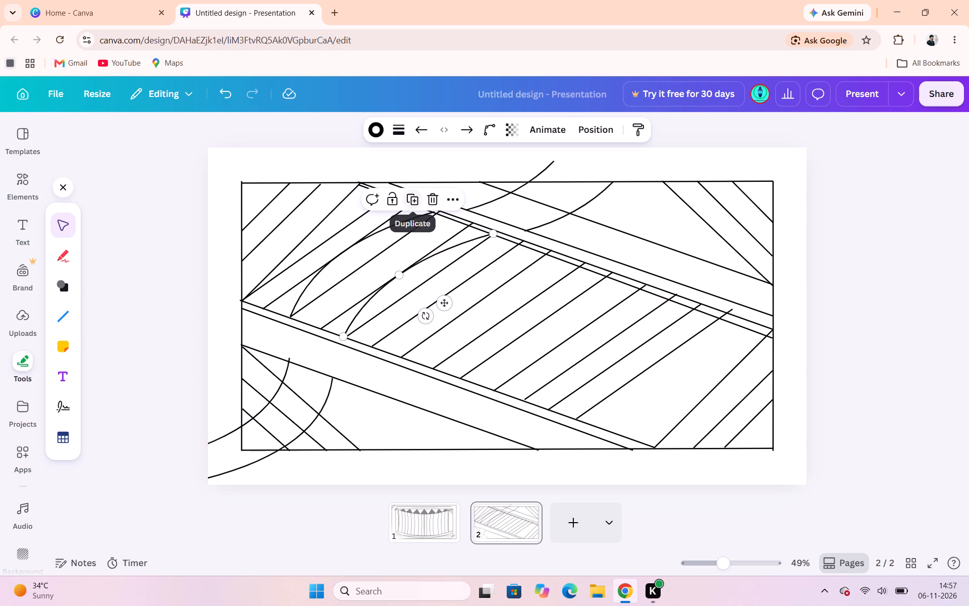
{"action": "left_click", "coordinate": [413, 197]}
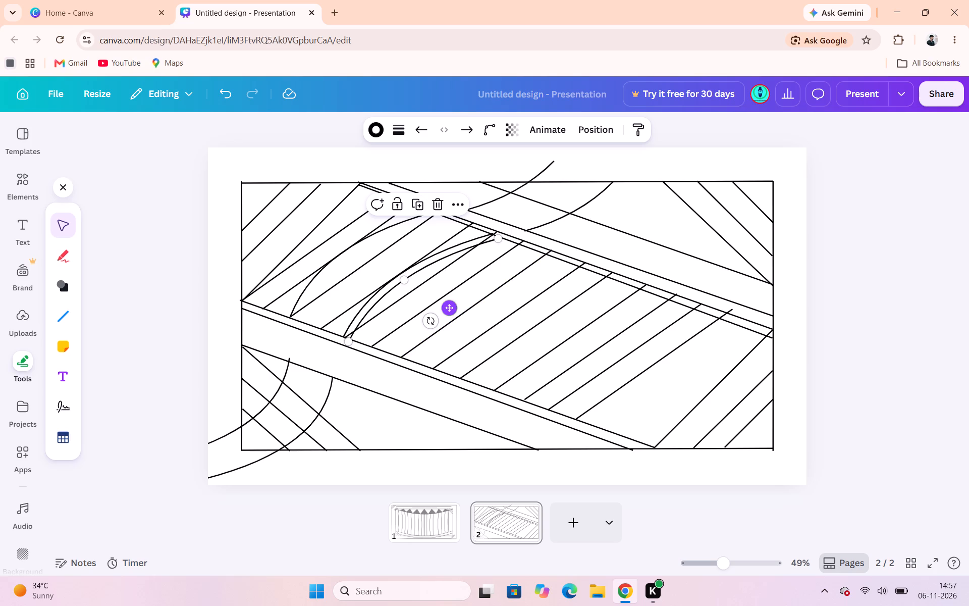
{"action": "left_click_drag", "start_coordinate": [448, 307], "coordinate": [632, 368]}
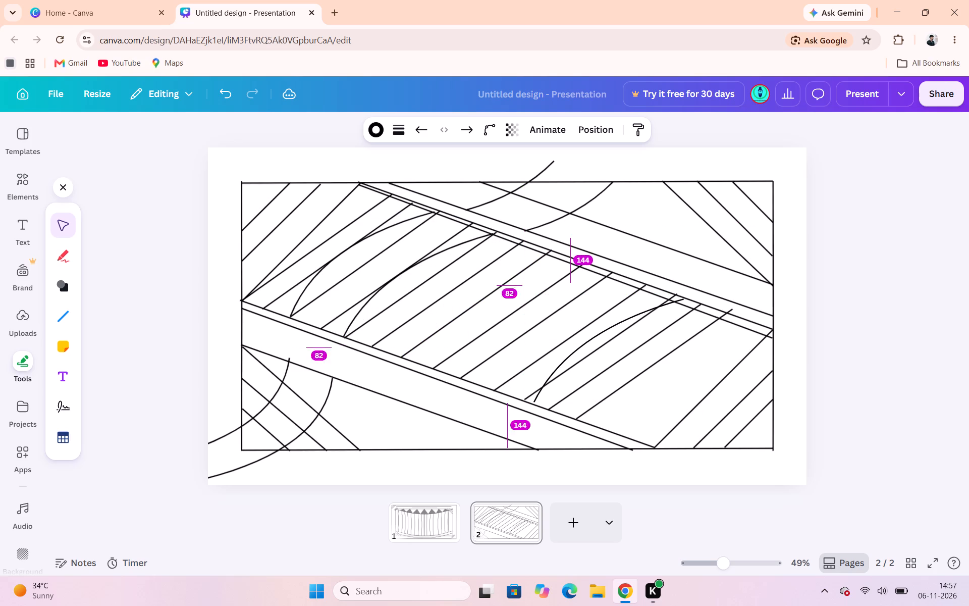
{"action": "left_click_drag", "start_coordinate": [632, 368], "coordinate": [631, 363]}
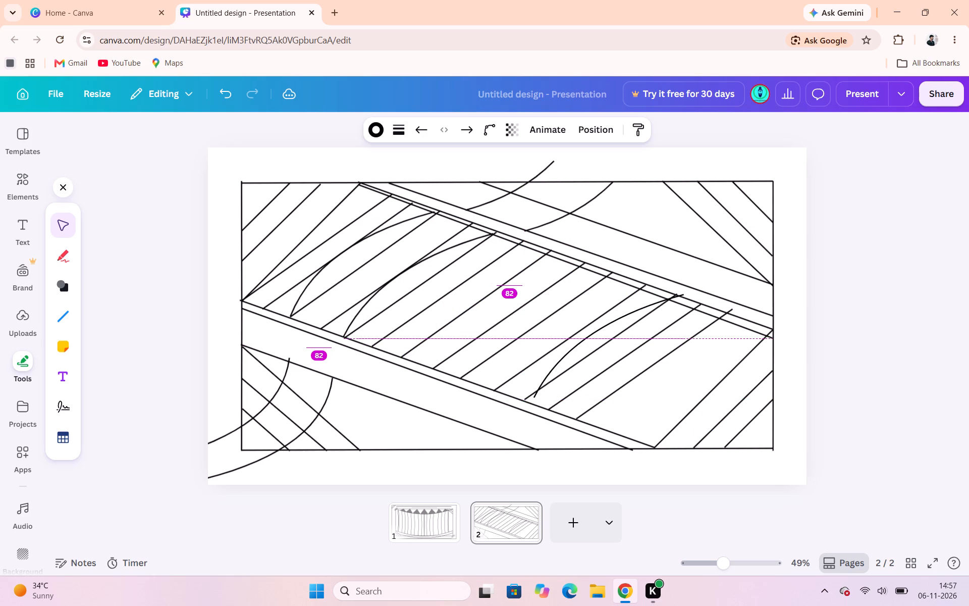
{"action": "left_click_drag", "start_coordinate": [631, 363], "coordinate": [577, 353]}
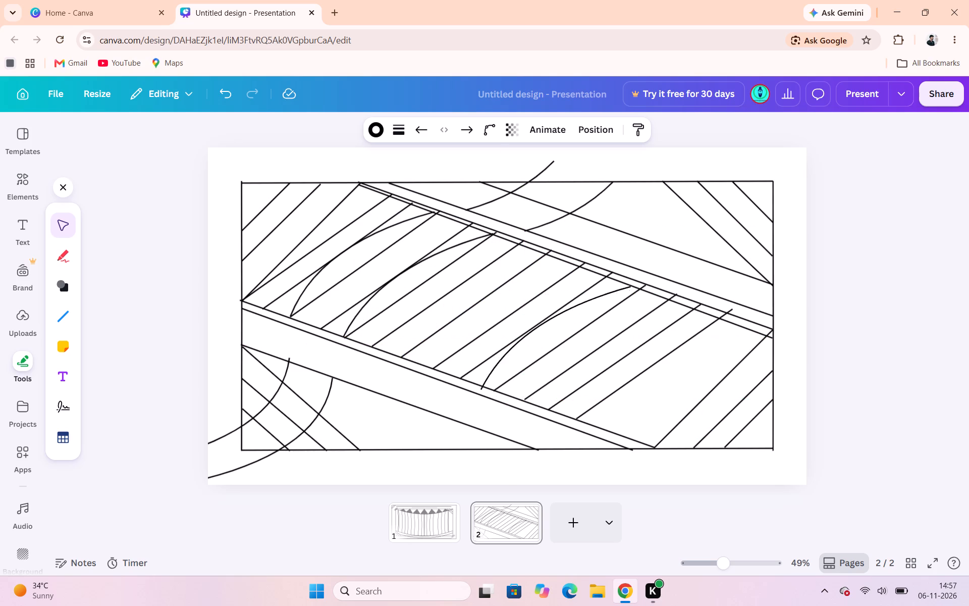
{"action": "left_click_drag", "start_coordinate": [577, 353], "coordinate": [562, 341]}
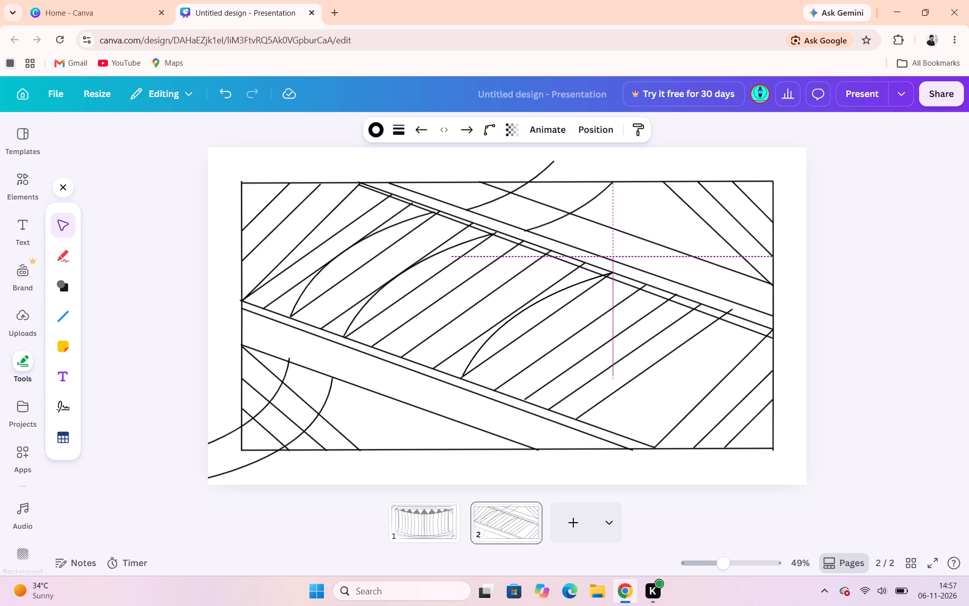
{"action": "left_click_drag", "start_coordinate": [562, 341], "coordinate": [559, 343]}
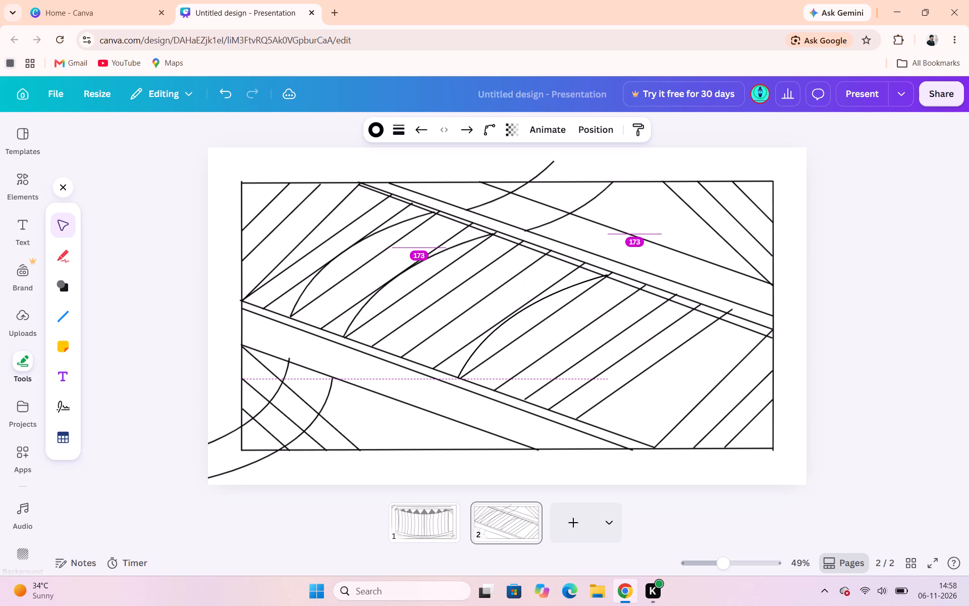
{"action": "left_click_drag", "start_coordinate": [559, 343], "coordinate": [559, 343]}
{"action": "left_click", "coordinate": [795, 394]}
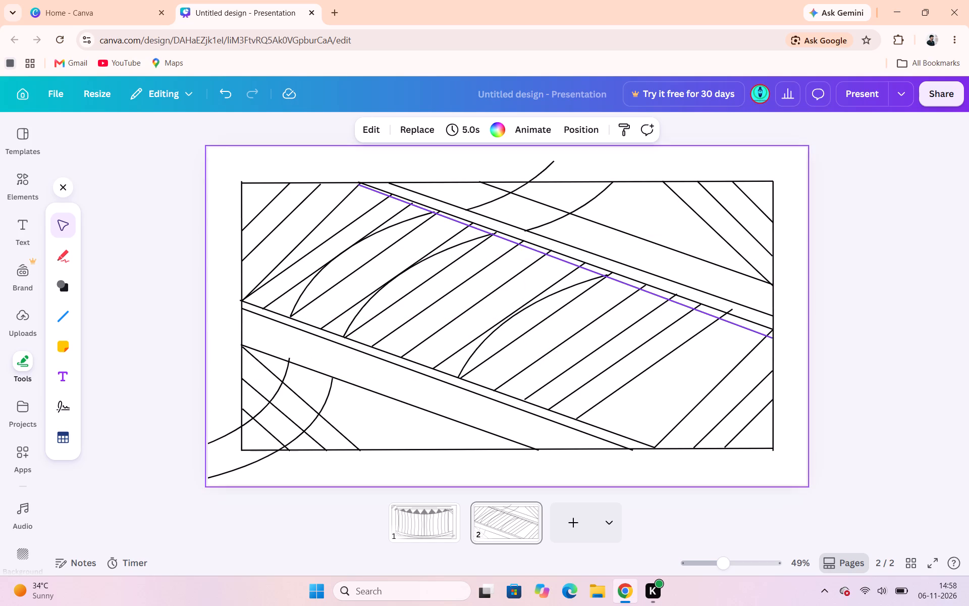
Duplicate the curve ending on the frame's top edge and place the copy farther down the slanted border, reaching into the upper-right corner lines.
{"action": "left_click", "coordinate": [583, 213]}
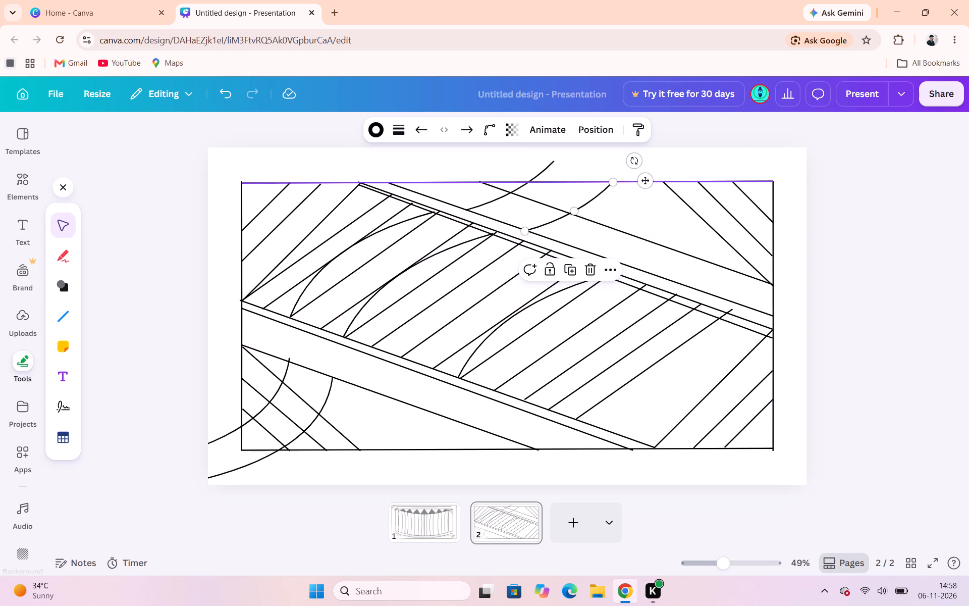
{"action": "left_click", "coordinate": [568, 271]}
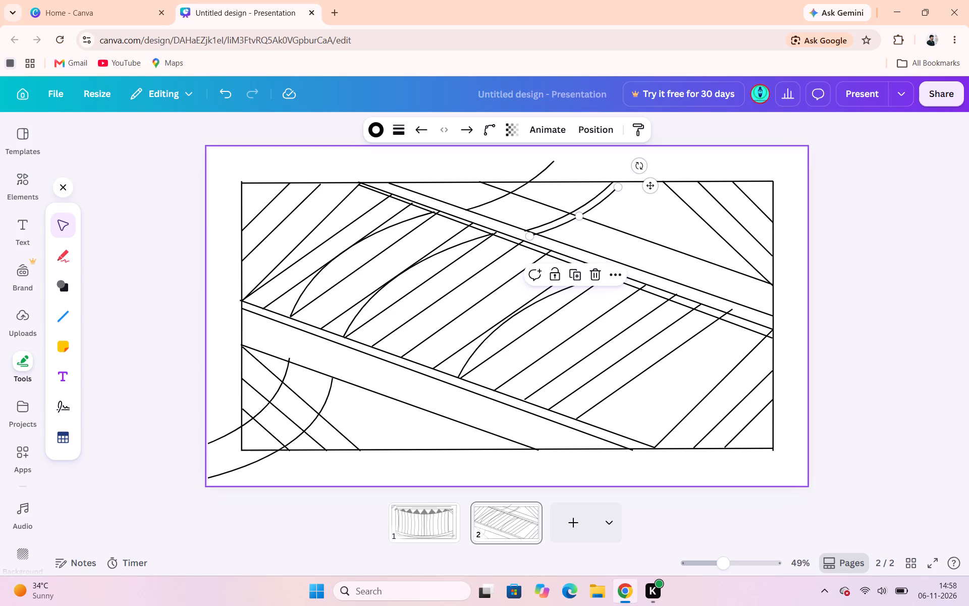
{"action": "left_click_drag", "start_coordinate": [649, 186], "coordinate": [729, 214]}
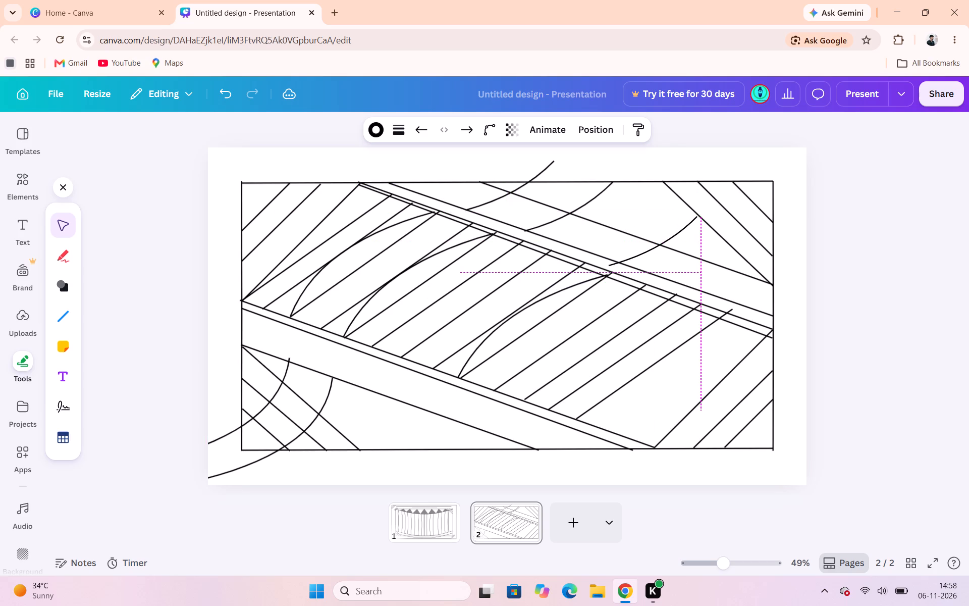
{"action": "left_click_drag", "start_coordinate": [729, 214], "coordinate": [732, 211]}
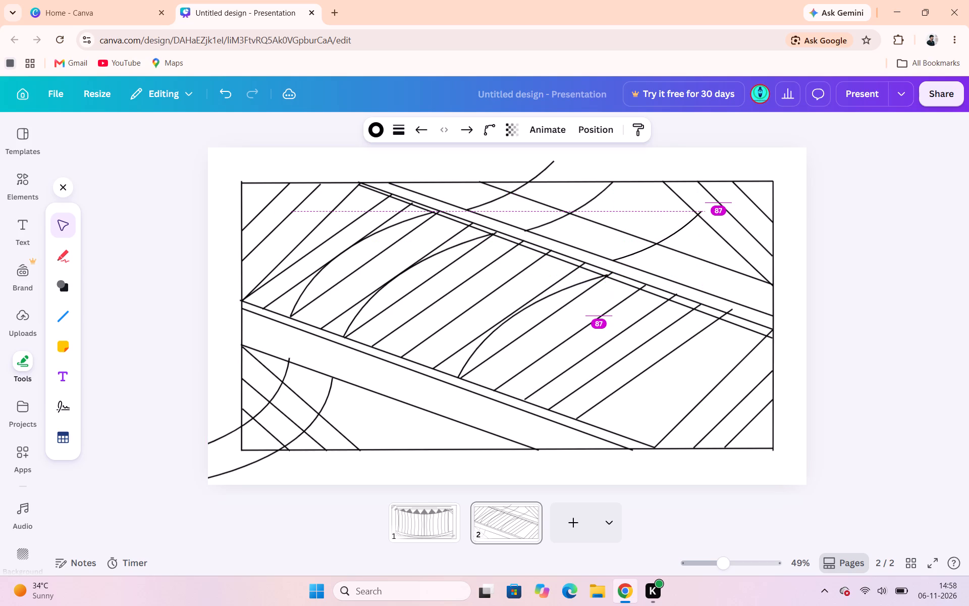
{"action": "left_click_drag", "start_coordinate": [732, 211], "coordinate": [754, 222]}
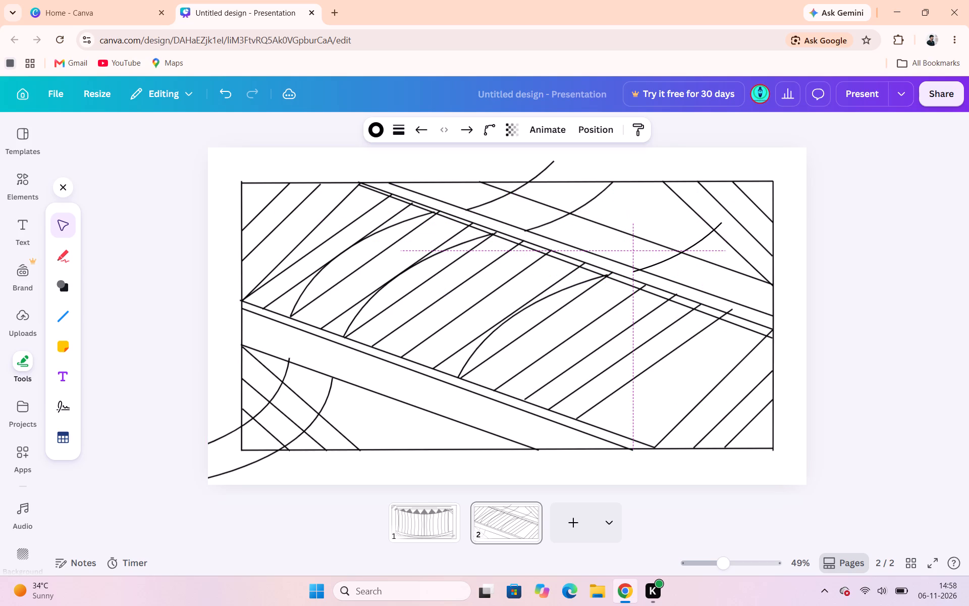
{"action": "left_click_drag", "start_coordinate": [754, 222], "coordinate": [760, 219]}
{"action": "left_click", "coordinate": [871, 228]}
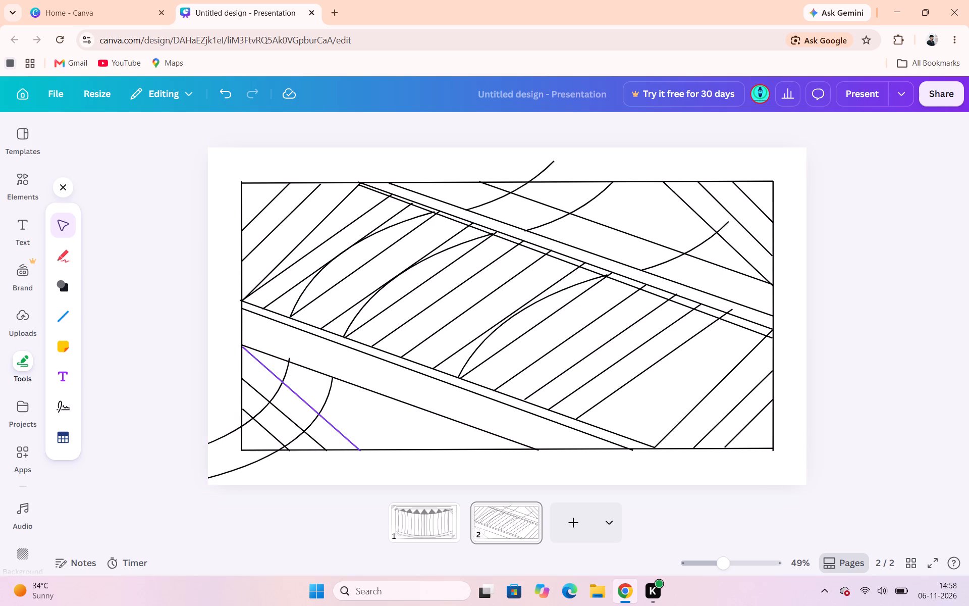
Duplicate the larger lower-left curve and place the copy farther right, with its upper end on the slanted line below the band.
{"action": "left_click", "coordinate": [309, 428]}
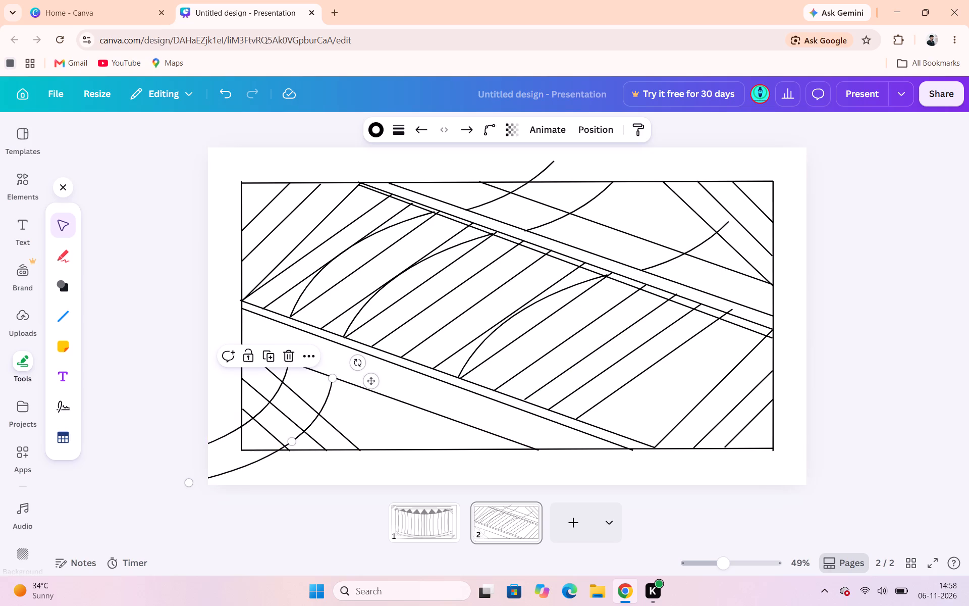
{"action": "left_click", "coordinate": [269, 362]}
{"action": "left_click_drag", "start_coordinate": [376, 385], "coordinate": [477, 417]}
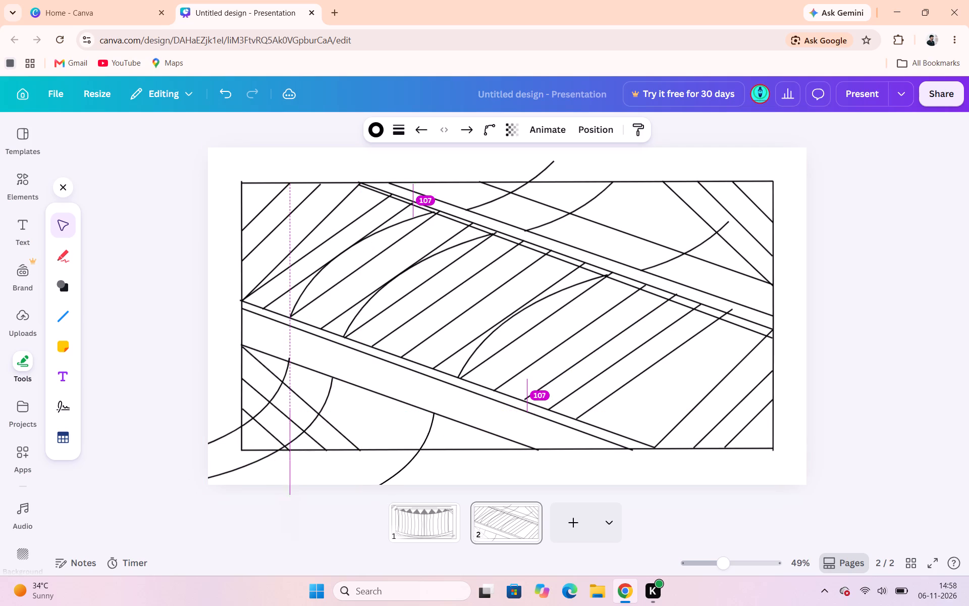
{"action": "left_click_drag", "start_coordinate": [477, 417], "coordinate": [488, 420]}
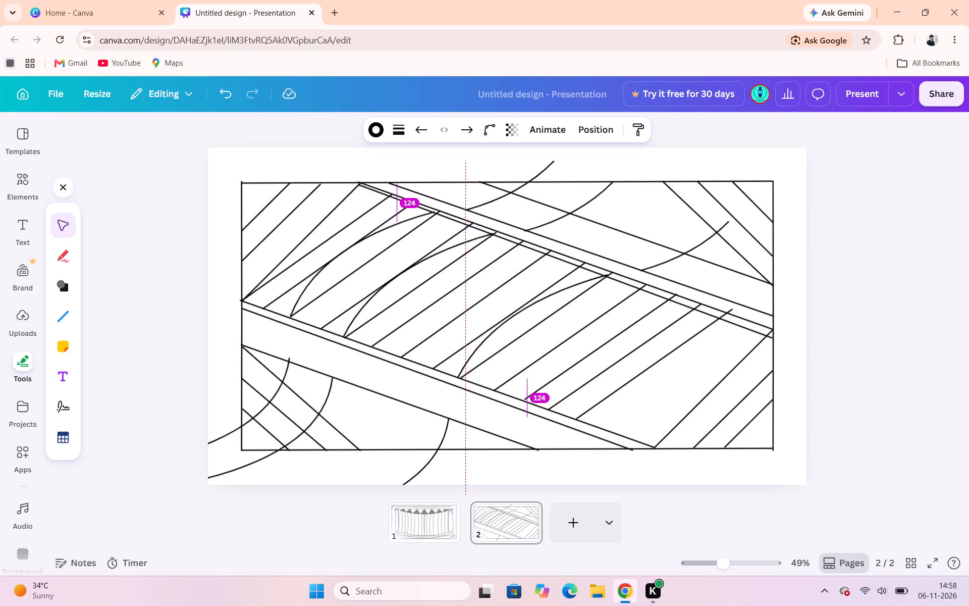
{"action": "left_click_drag", "start_coordinate": [488, 420], "coordinate": [489, 421]}
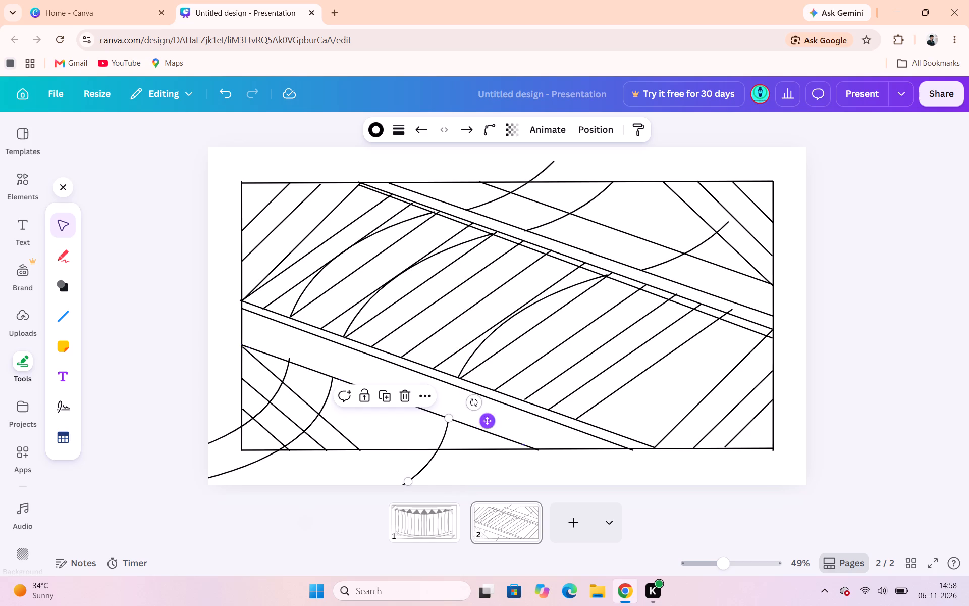
Reshape the new lower curve by its lower point so it bends more steeply down to the page's bottom edge.
{"action": "left_click", "coordinate": [403, 477]}
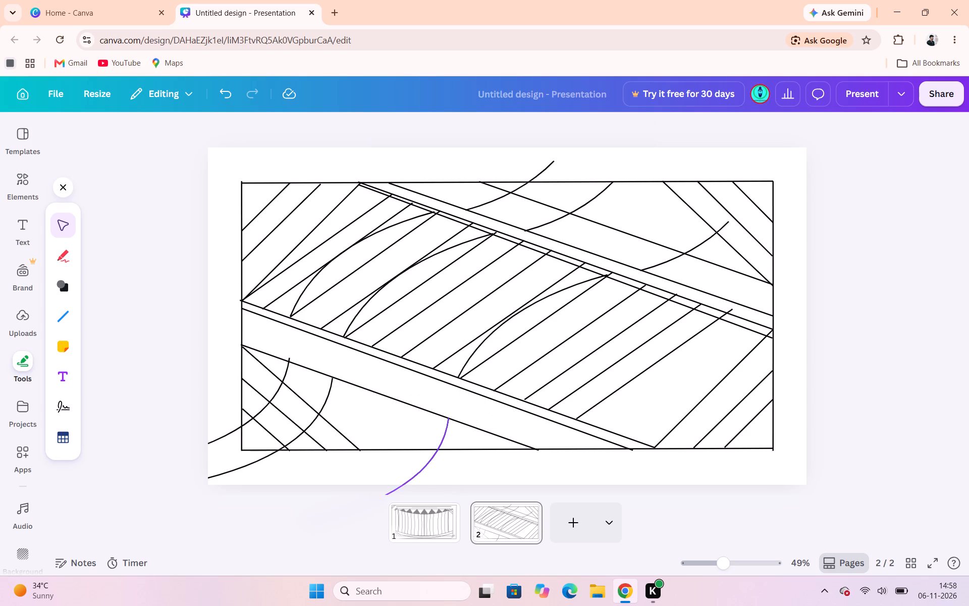
{"action": "left_click", "coordinate": [409, 480]}
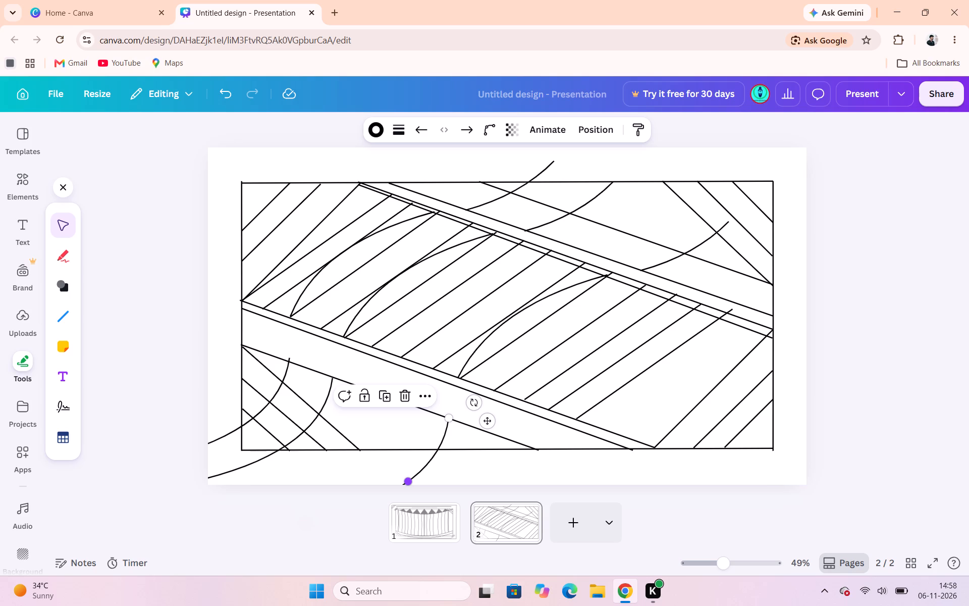
{"action": "left_click_drag", "start_coordinate": [406, 480], "coordinate": [422, 465]}
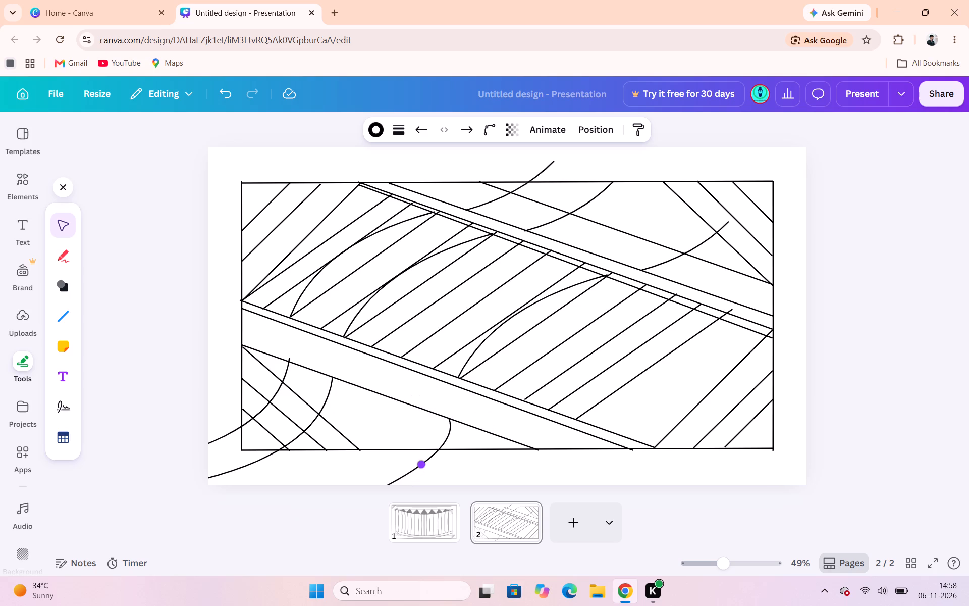
{"action": "left_click_drag", "start_coordinate": [422, 465], "coordinate": [417, 467]}
{"action": "left_click_drag", "start_coordinate": [417, 467], "coordinate": [410, 471]}
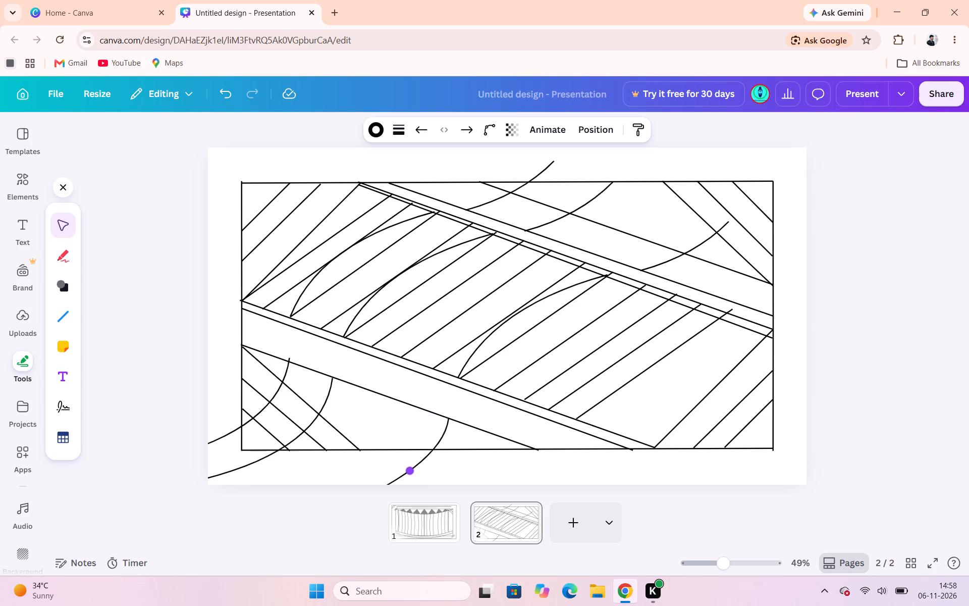
{"action": "left_click_drag", "start_coordinate": [410, 471], "coordinate": [415, 482]}
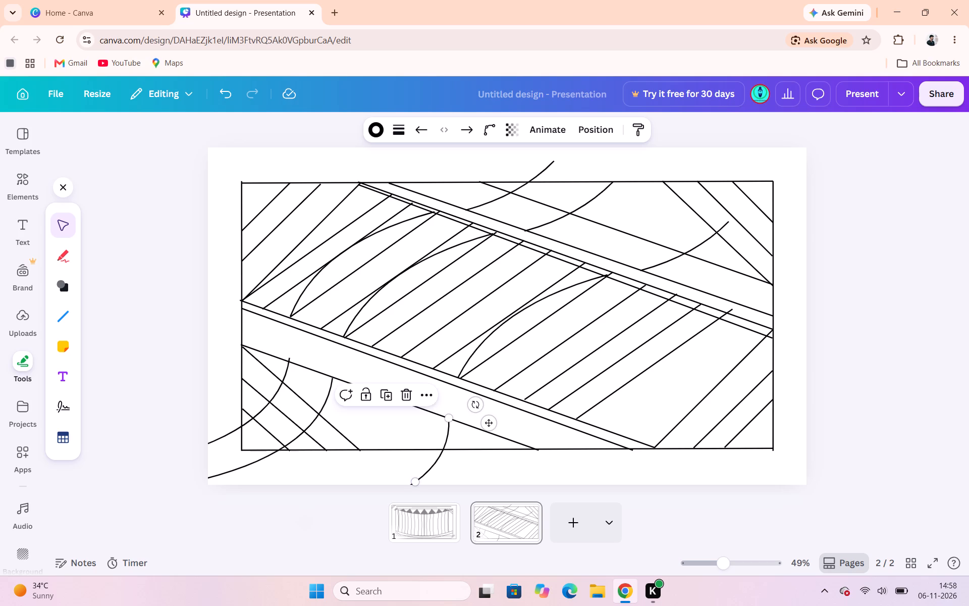
{"action": "left_click", "coordinate": [873, 377]}
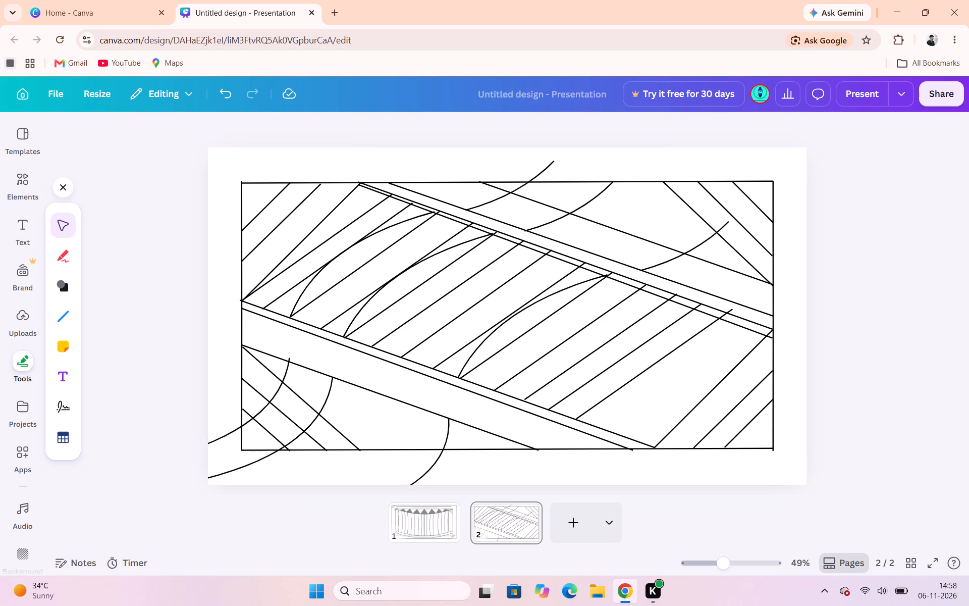
Duplicate the band's second upward-bowed curve and place the copy beyond the third one, spanning between the slanted borders.
{"action": "left_click", "coordinate": [873, 377]}
{"action": "left_click", "coordinate": [411, 265]}
{"action": "left_click", "coordinate": [412, 201]}
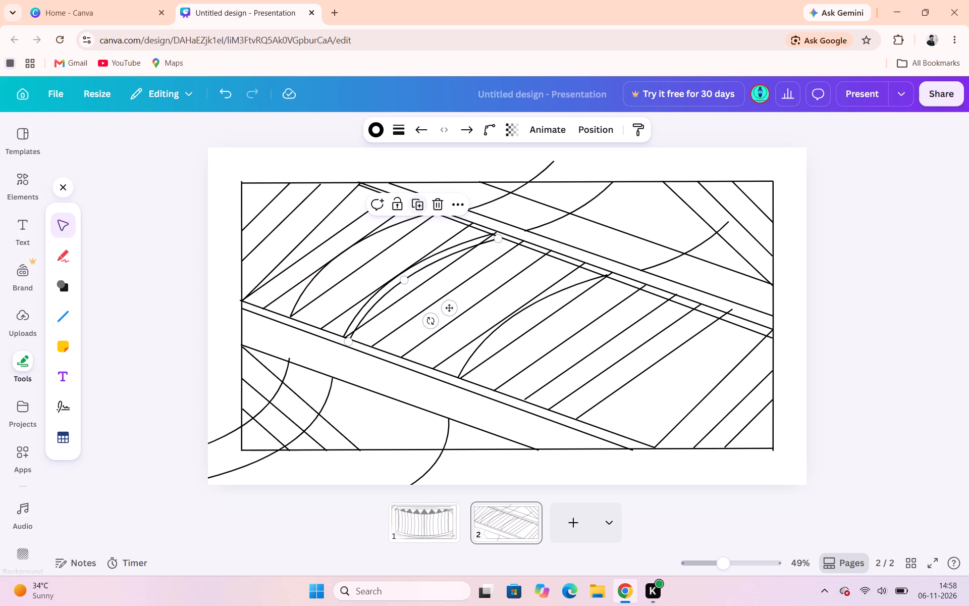
{"action": "left_click_drag", "start_coordinate": [449, 307], "coordinate": [537, 349]}
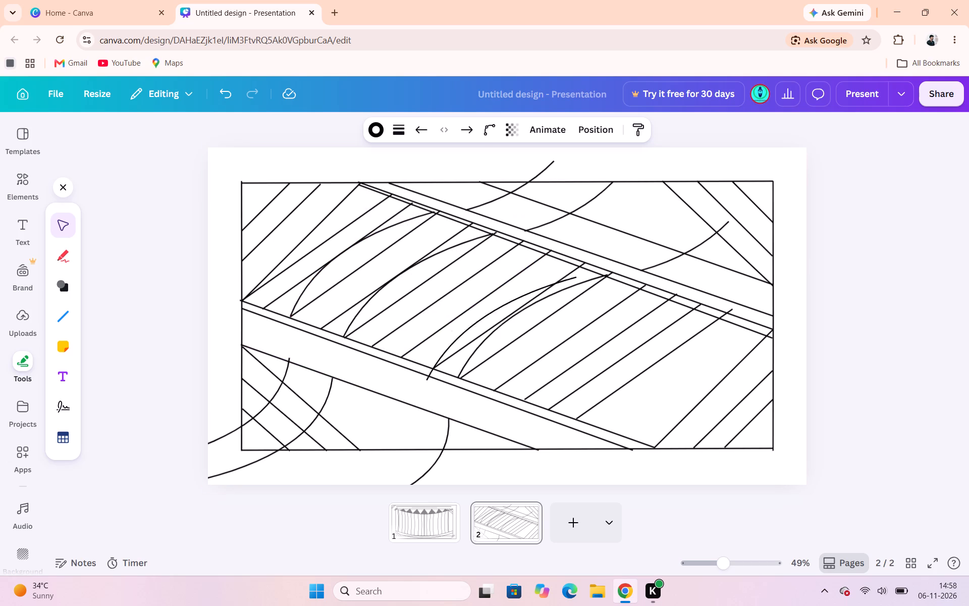
{"action": "left_click_drag", "start_coordinate": [537, 349], "coordinate": [659, 358]}
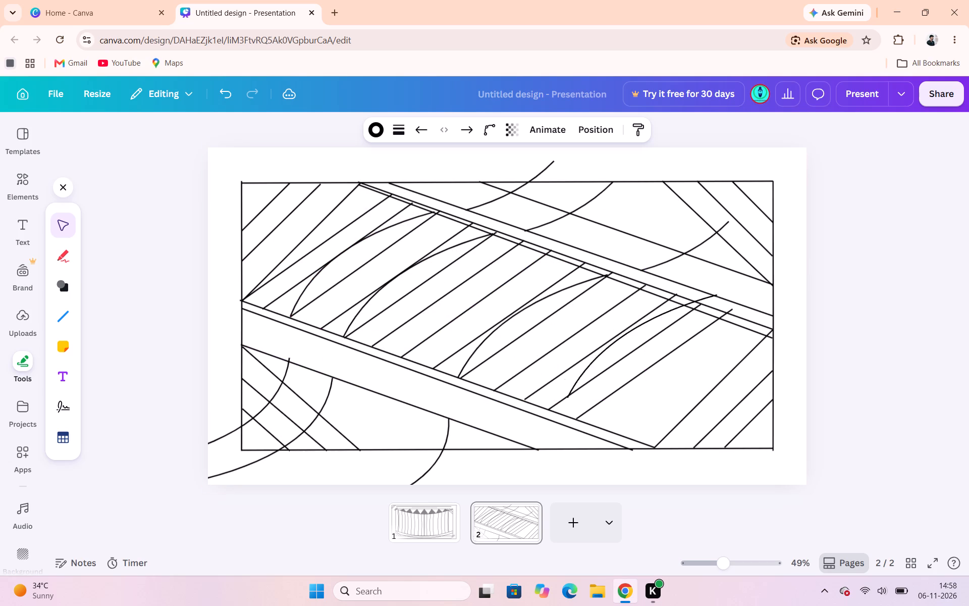
{"action": "left_click_drag", "start_coordinate": [659, 358], "coordinate": [618, 360]}
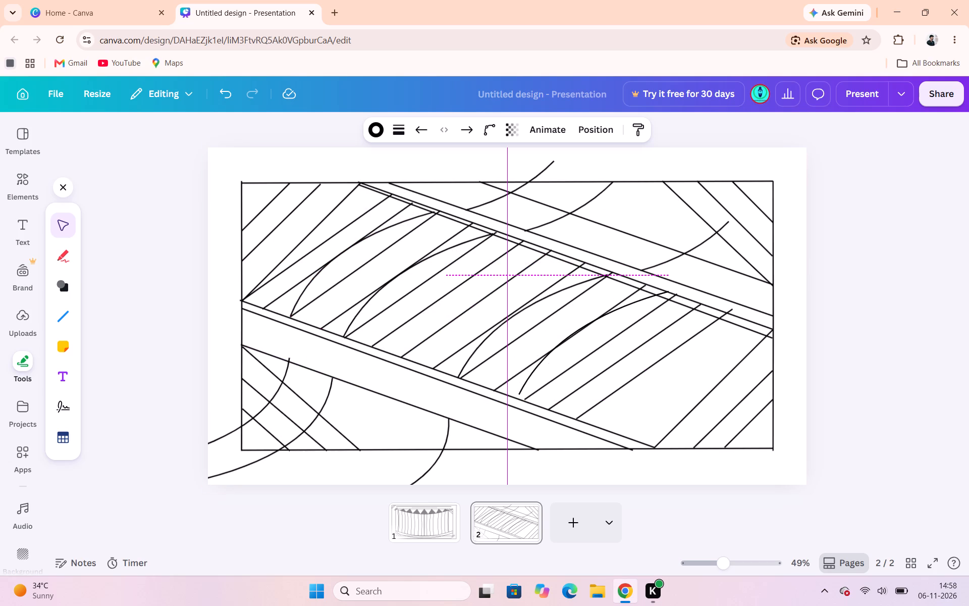
{"action": "left_click_drag", "start_coordinate": [618, 360], "coordinate": [622, 365]}
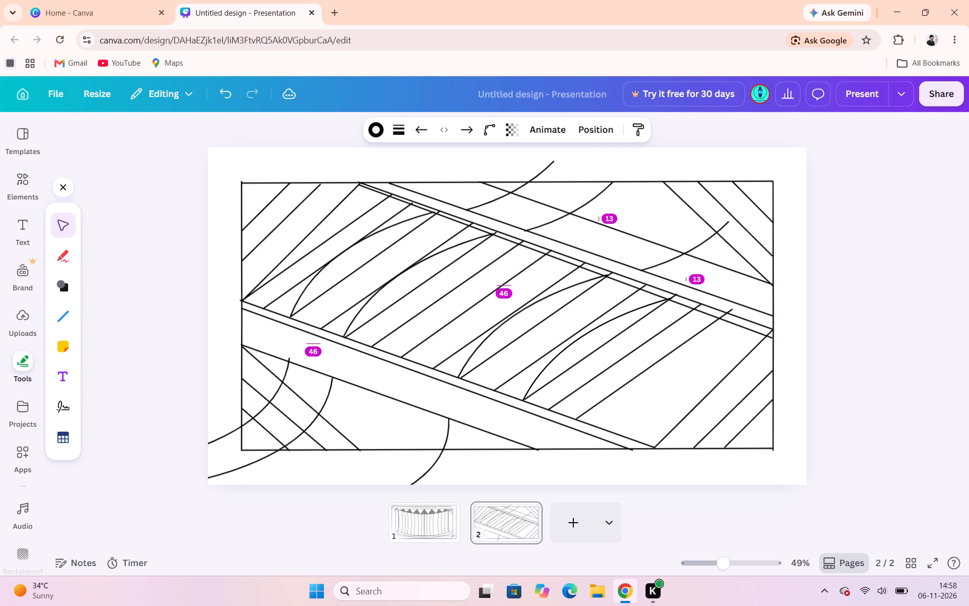
{"action": "left_click_drag", "start_coordinate": [622, 365], "coordinate": [626, 364]}
{"action": "left_click", "coordinate": [882, 359]}
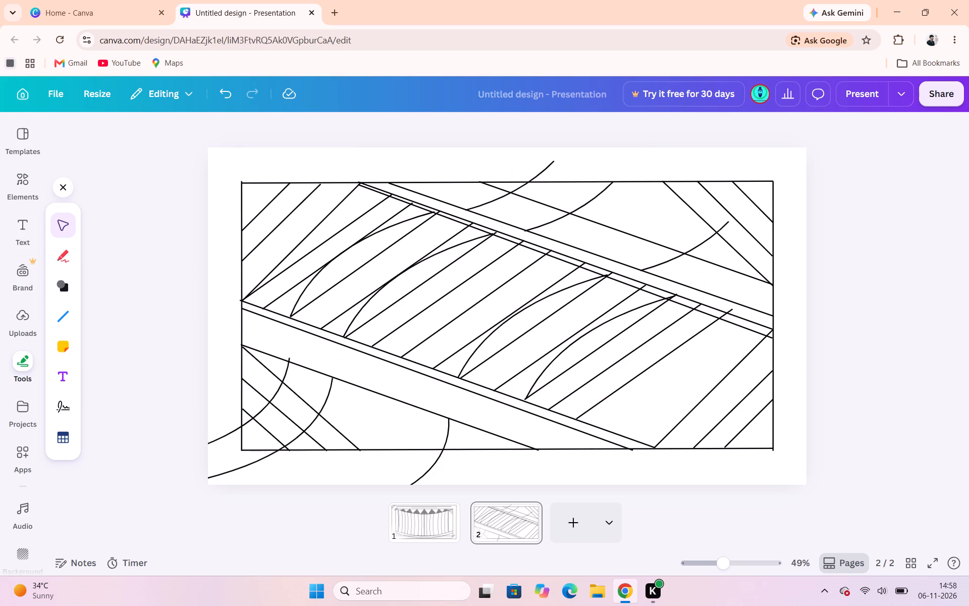
Duplicate the curve reaching into the upper-right corner lines and place the copy farther down the slanted border, crossing the frame's right edge.
{"action": "left_click", "coordinate": [698, 242]}
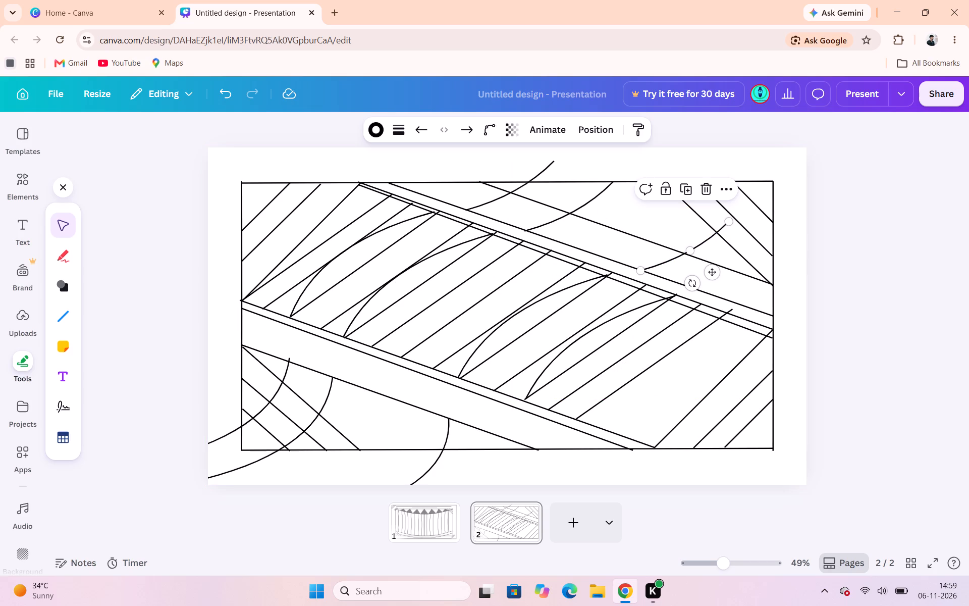
{"action": "left_click", "coordinate": [686, 190]}
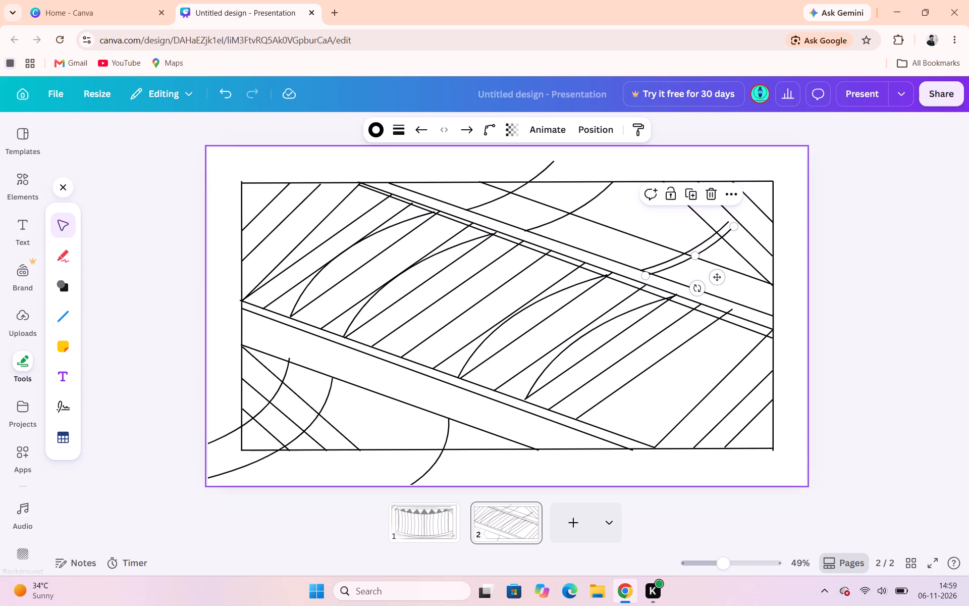
{"action": "left_click_drag", "start_coordinate": [716, 273], "coordinate": [766, 286]}
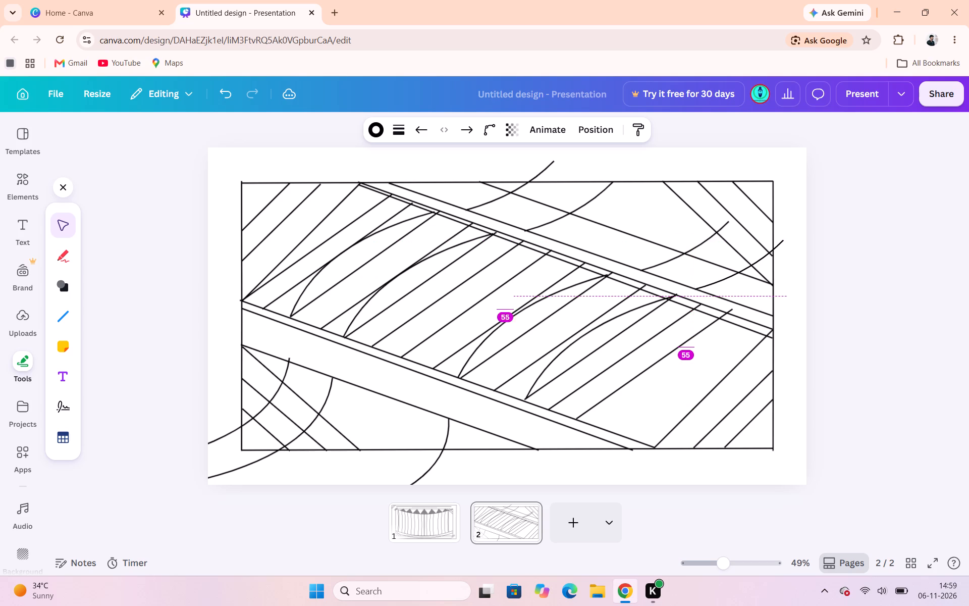
{"action": "left_click_drag", "start_coordinate": [766, 286], "coordinate": [771, 289]}
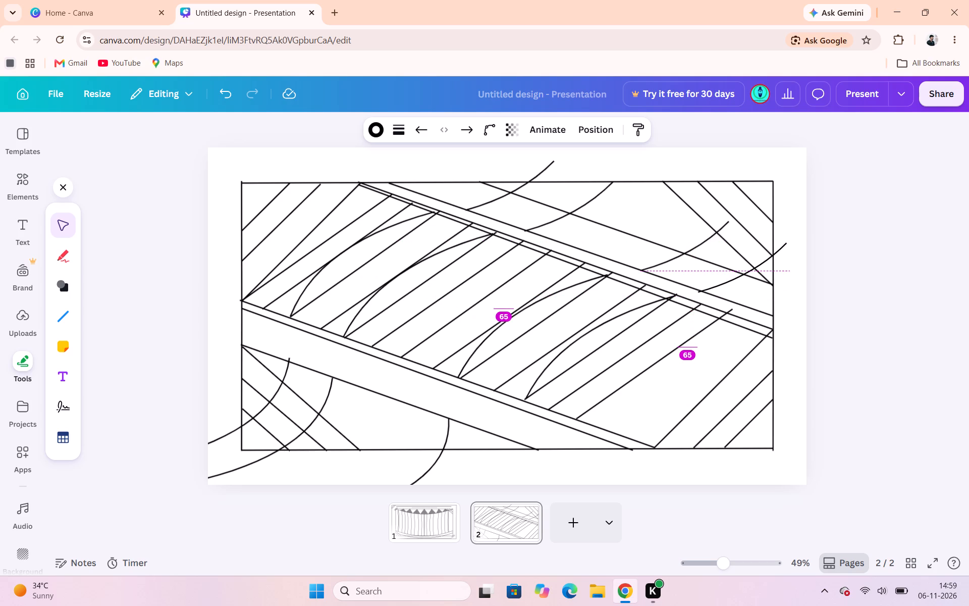
{"action": "left_click_drag", "start_coordinate": [771, 289], "coordinate": [771, 288]}
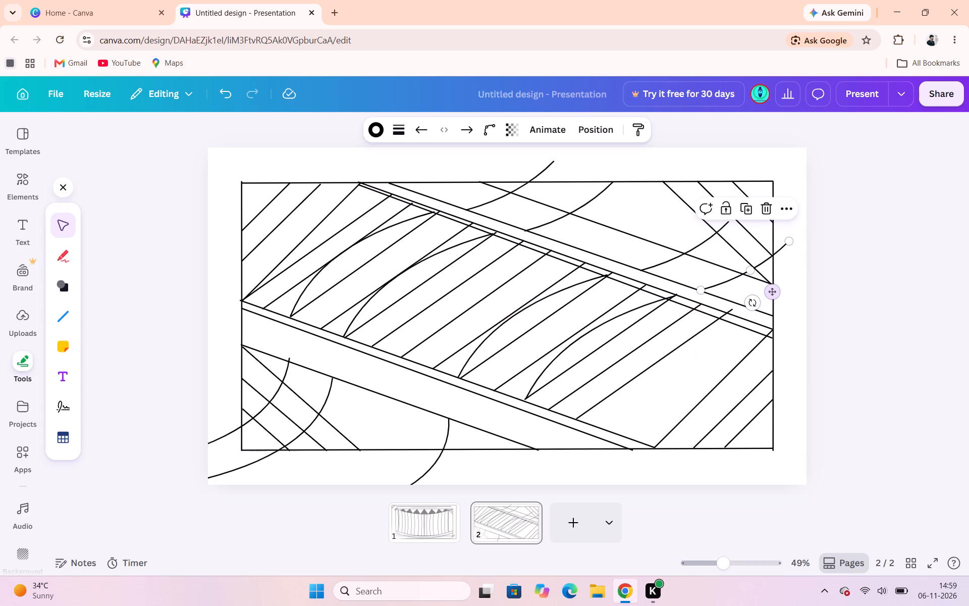
{"action": "left_click", "coordinate": [834, 322]}
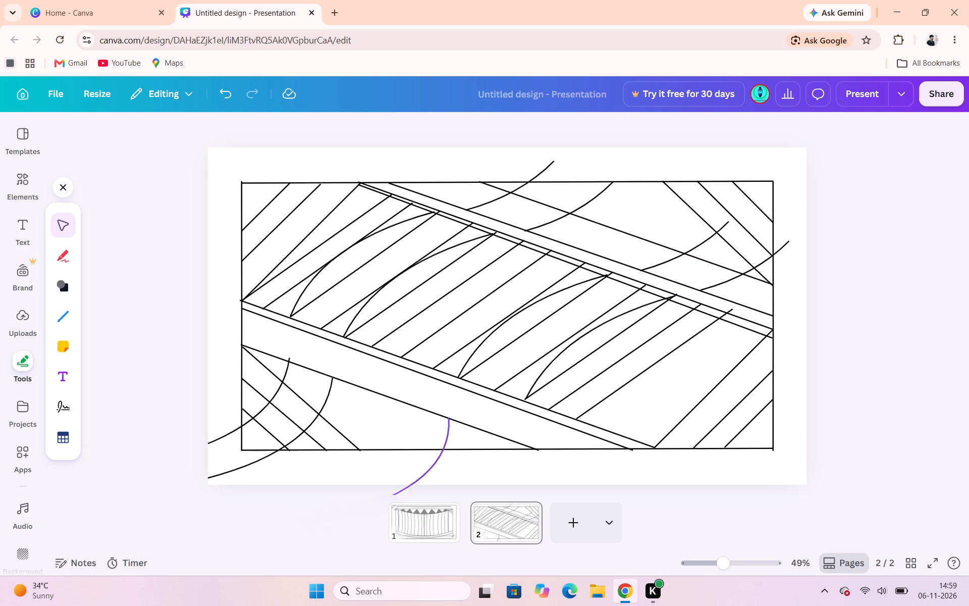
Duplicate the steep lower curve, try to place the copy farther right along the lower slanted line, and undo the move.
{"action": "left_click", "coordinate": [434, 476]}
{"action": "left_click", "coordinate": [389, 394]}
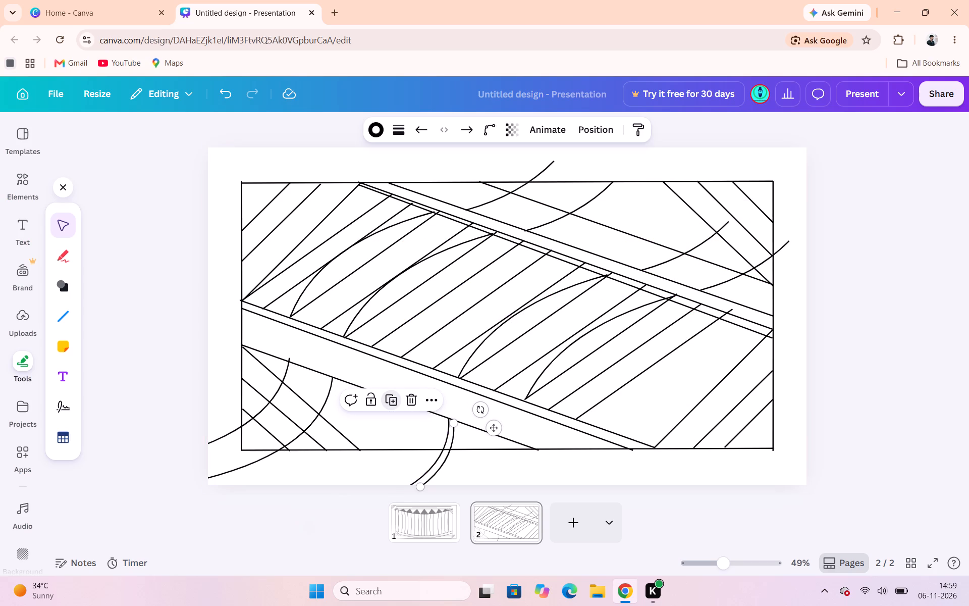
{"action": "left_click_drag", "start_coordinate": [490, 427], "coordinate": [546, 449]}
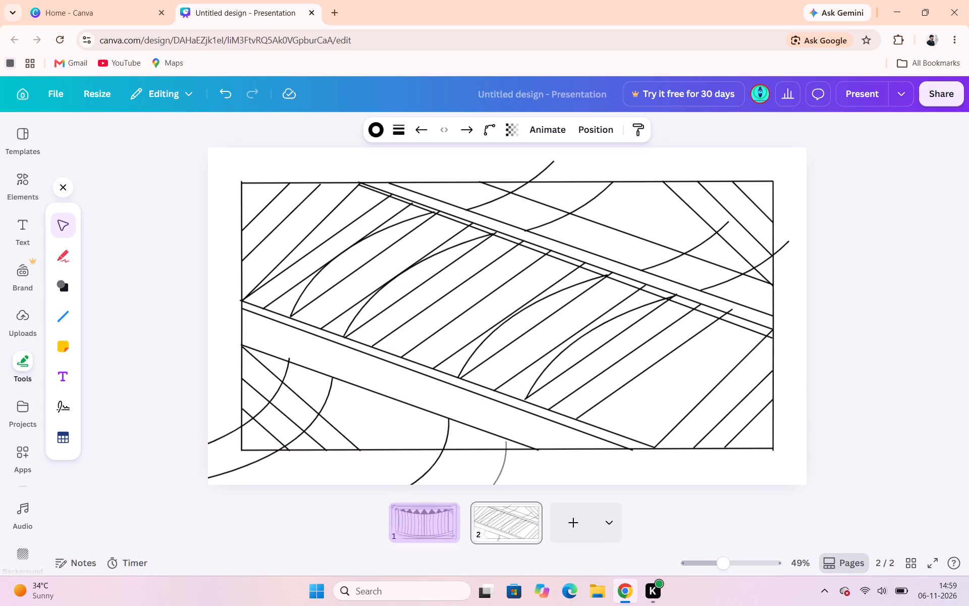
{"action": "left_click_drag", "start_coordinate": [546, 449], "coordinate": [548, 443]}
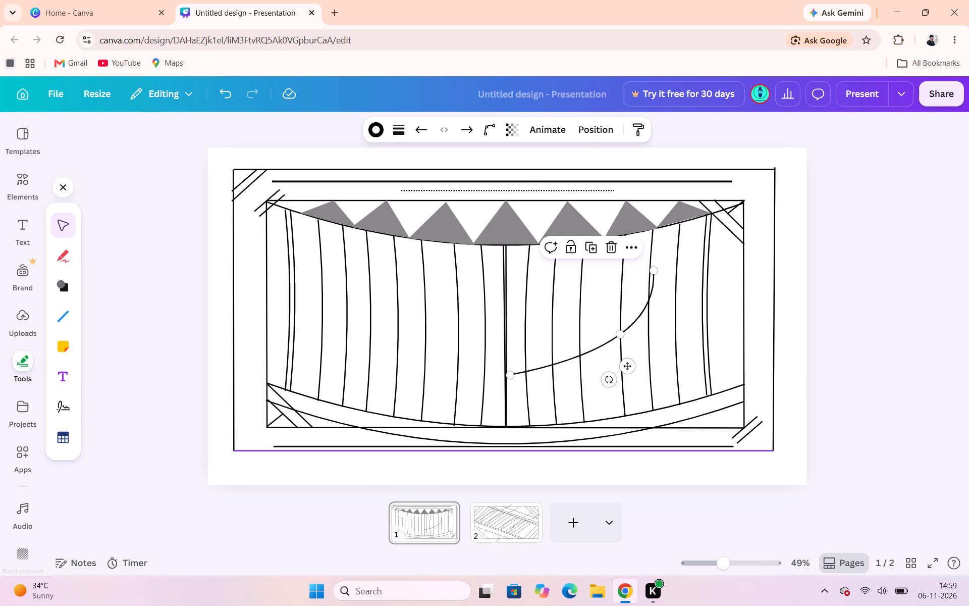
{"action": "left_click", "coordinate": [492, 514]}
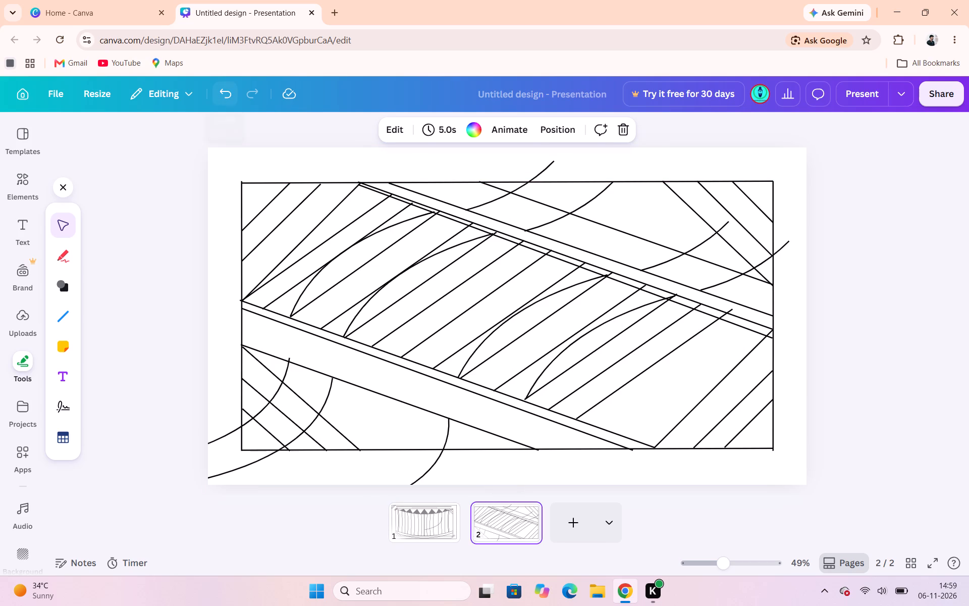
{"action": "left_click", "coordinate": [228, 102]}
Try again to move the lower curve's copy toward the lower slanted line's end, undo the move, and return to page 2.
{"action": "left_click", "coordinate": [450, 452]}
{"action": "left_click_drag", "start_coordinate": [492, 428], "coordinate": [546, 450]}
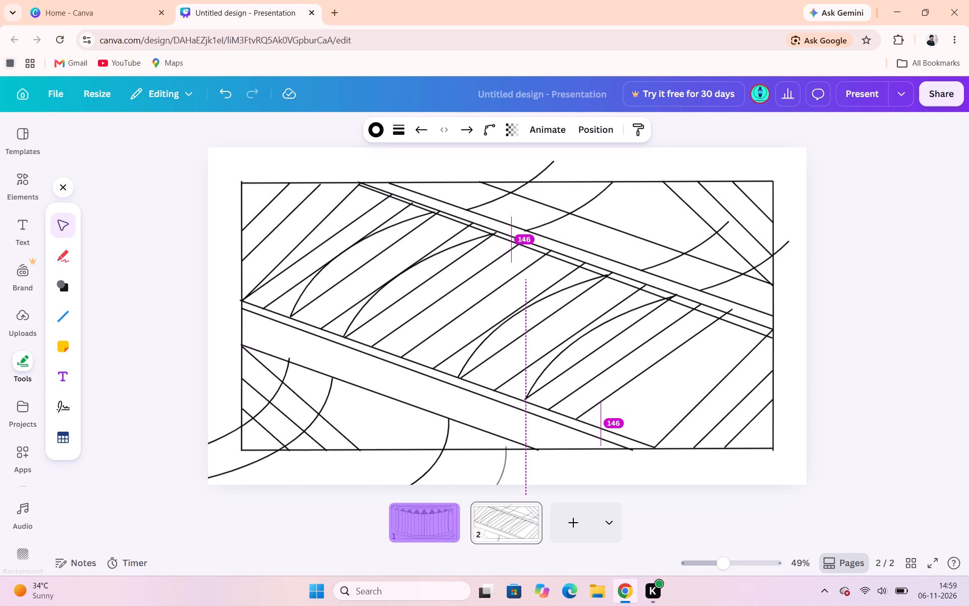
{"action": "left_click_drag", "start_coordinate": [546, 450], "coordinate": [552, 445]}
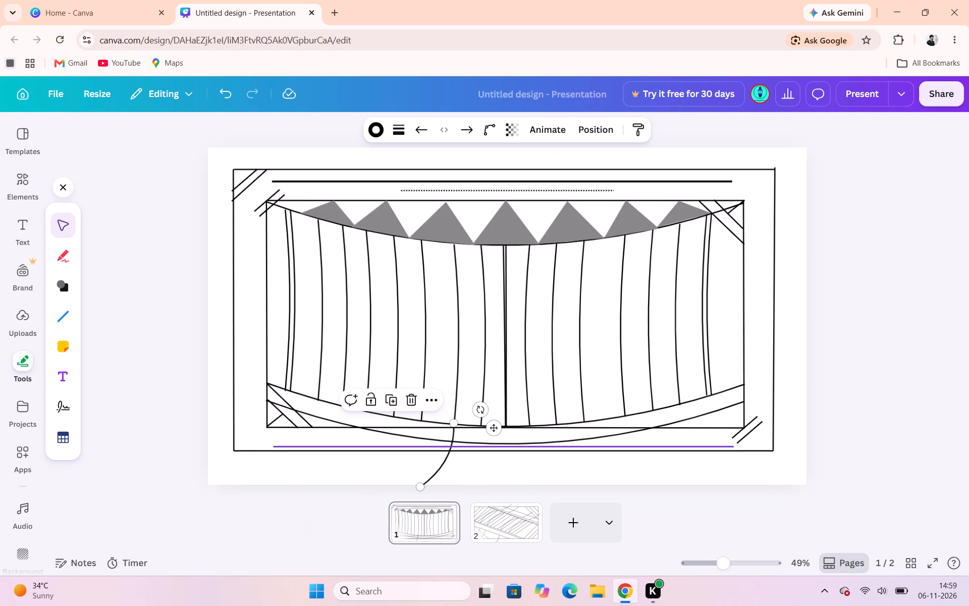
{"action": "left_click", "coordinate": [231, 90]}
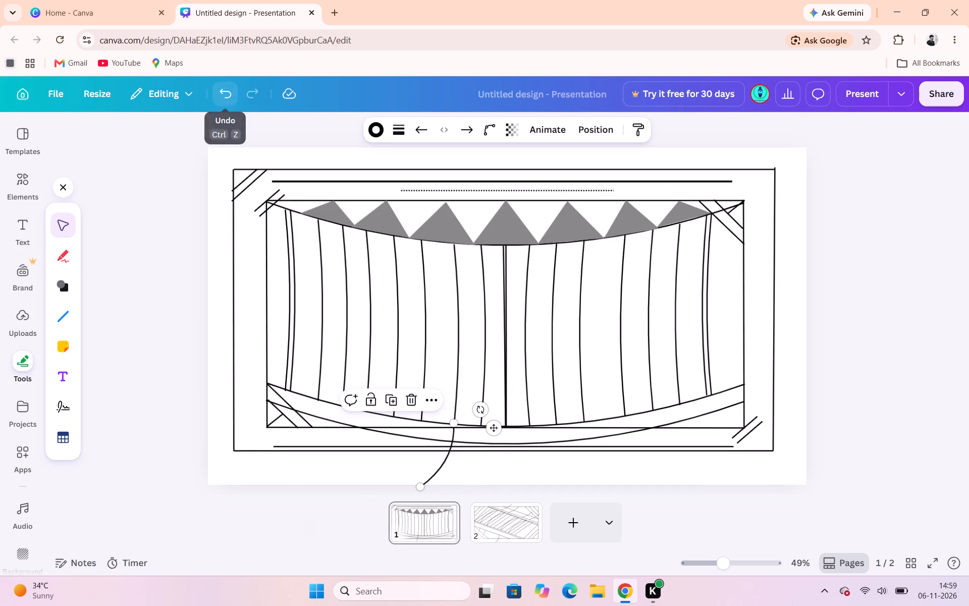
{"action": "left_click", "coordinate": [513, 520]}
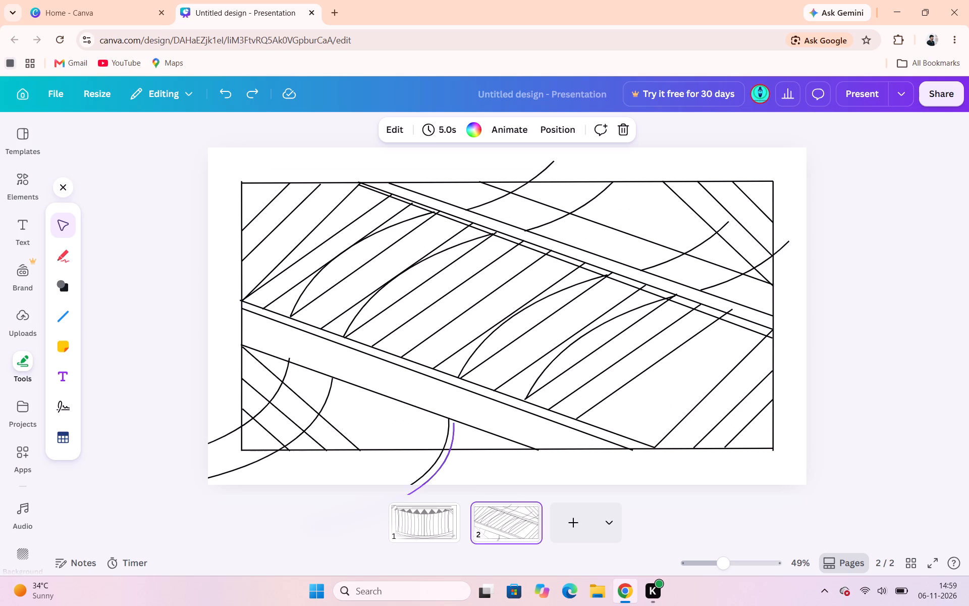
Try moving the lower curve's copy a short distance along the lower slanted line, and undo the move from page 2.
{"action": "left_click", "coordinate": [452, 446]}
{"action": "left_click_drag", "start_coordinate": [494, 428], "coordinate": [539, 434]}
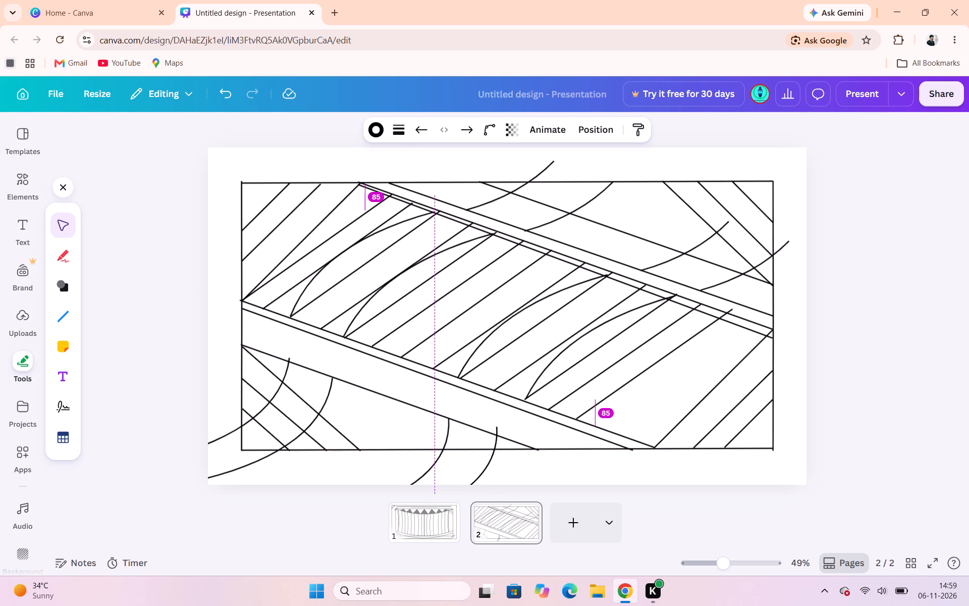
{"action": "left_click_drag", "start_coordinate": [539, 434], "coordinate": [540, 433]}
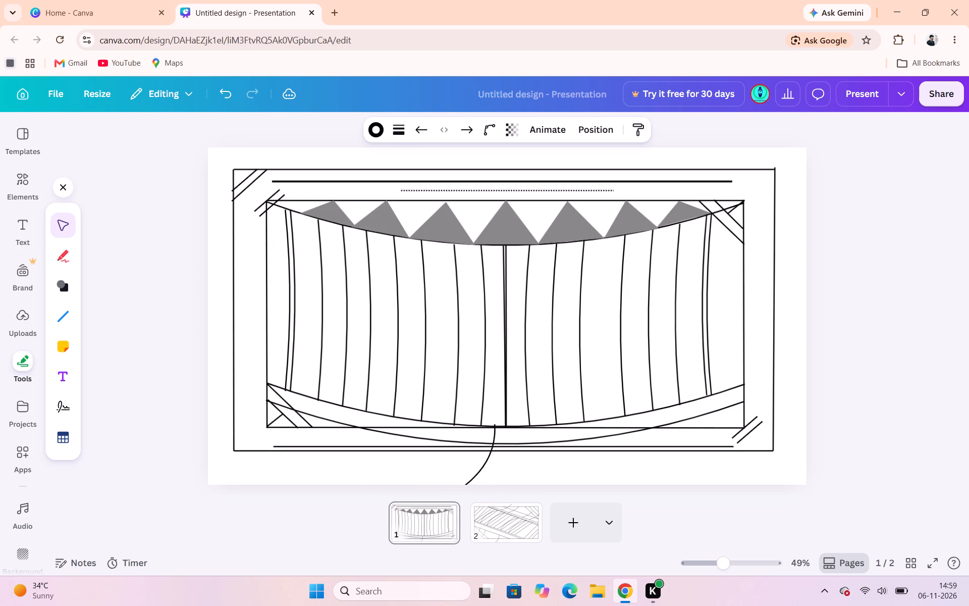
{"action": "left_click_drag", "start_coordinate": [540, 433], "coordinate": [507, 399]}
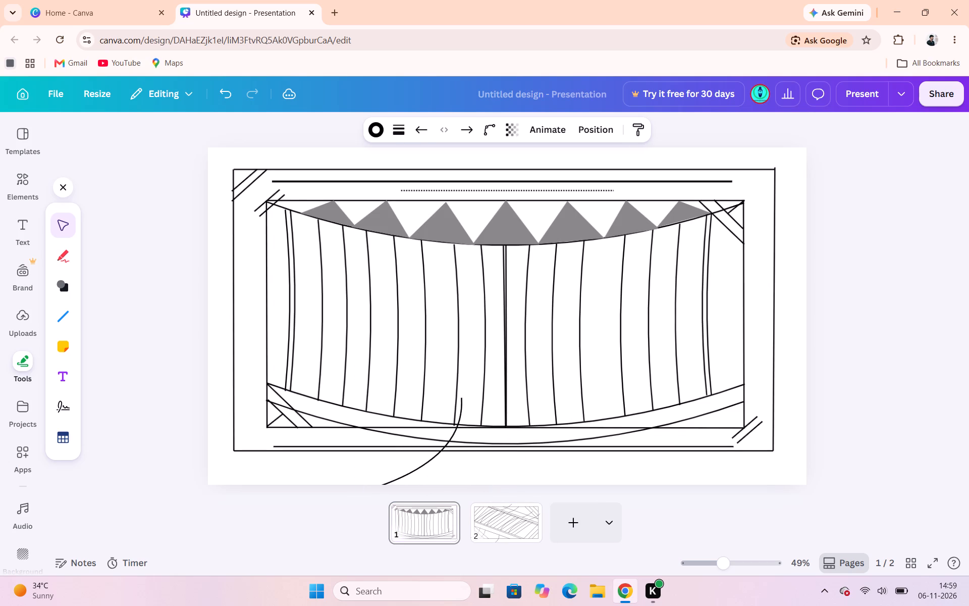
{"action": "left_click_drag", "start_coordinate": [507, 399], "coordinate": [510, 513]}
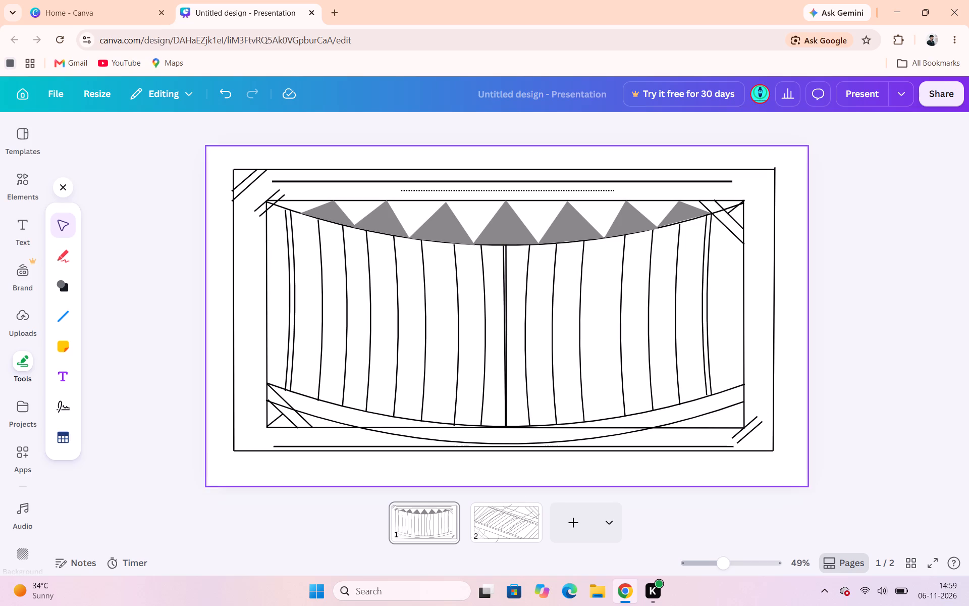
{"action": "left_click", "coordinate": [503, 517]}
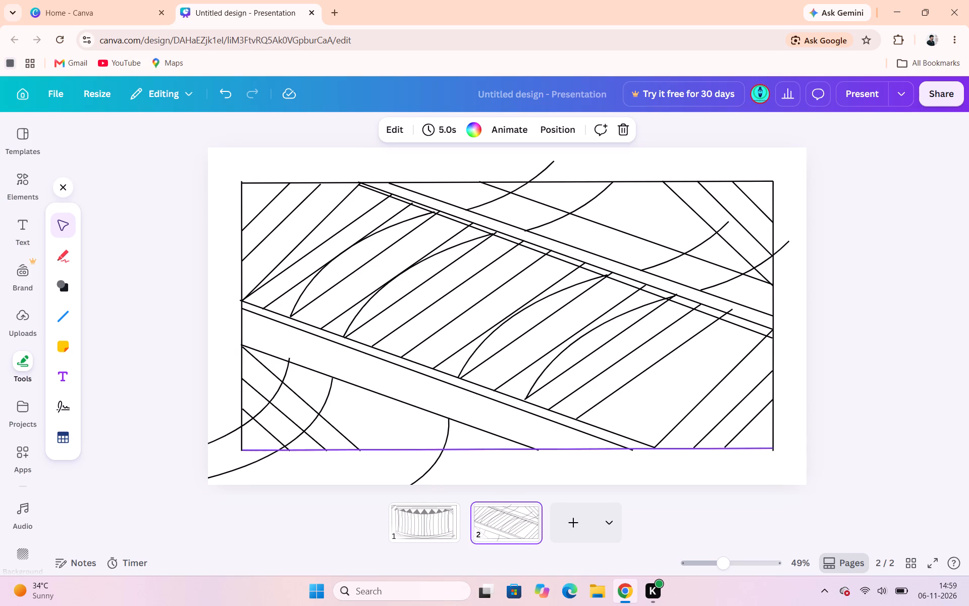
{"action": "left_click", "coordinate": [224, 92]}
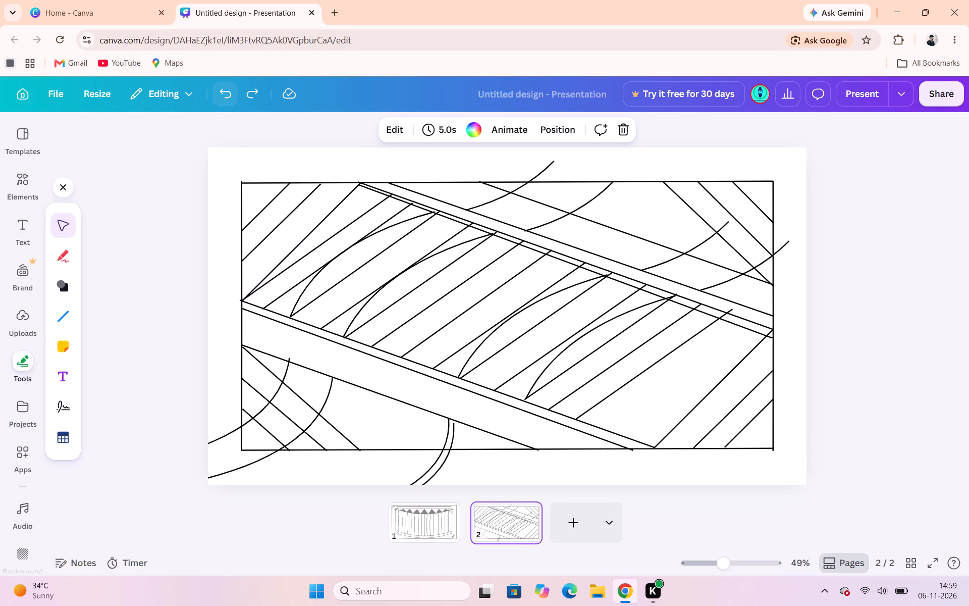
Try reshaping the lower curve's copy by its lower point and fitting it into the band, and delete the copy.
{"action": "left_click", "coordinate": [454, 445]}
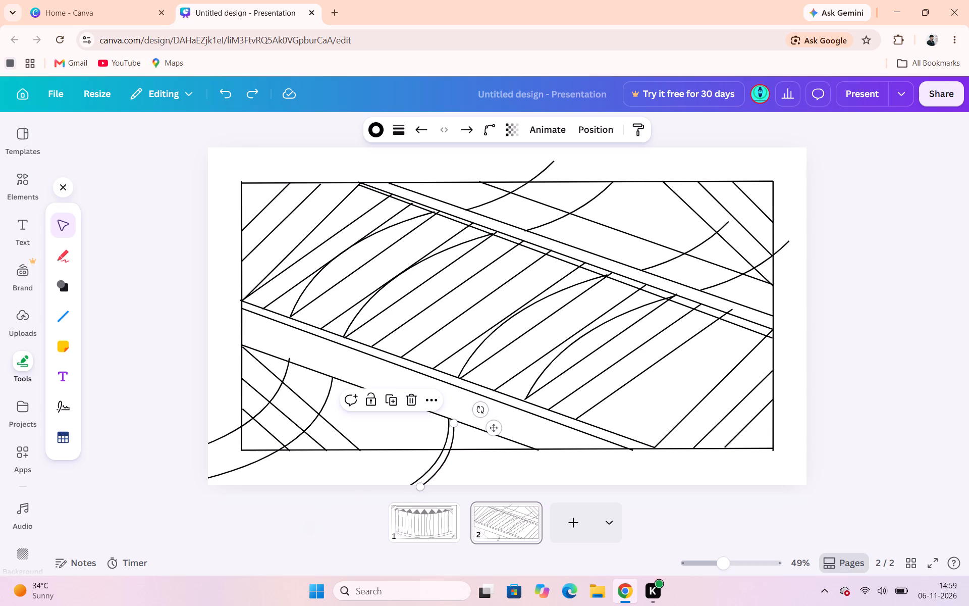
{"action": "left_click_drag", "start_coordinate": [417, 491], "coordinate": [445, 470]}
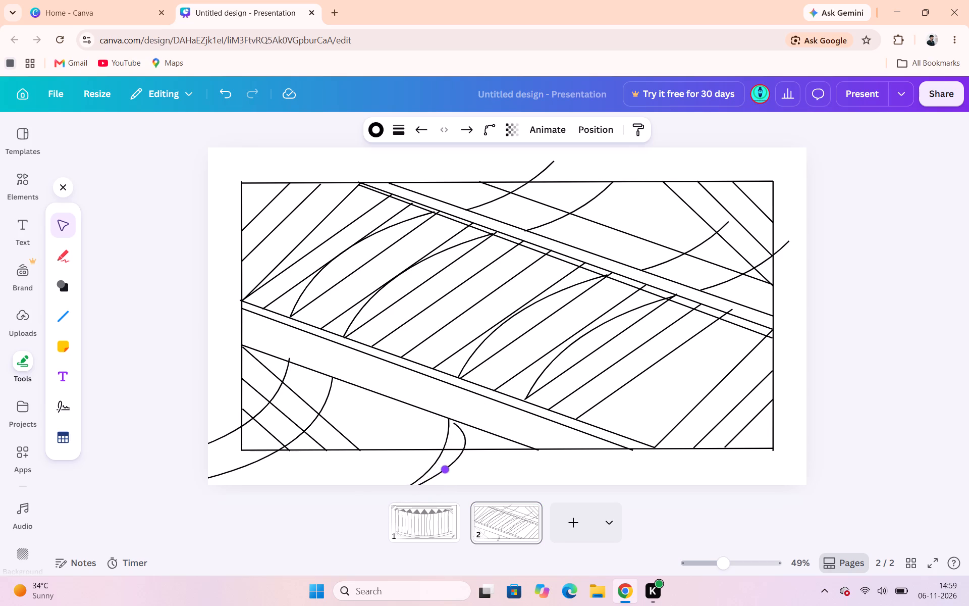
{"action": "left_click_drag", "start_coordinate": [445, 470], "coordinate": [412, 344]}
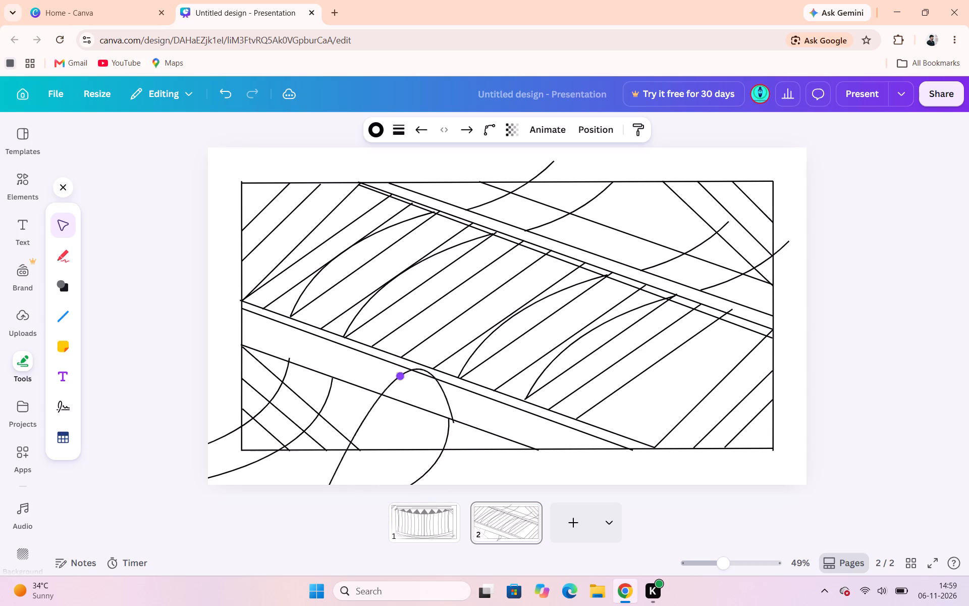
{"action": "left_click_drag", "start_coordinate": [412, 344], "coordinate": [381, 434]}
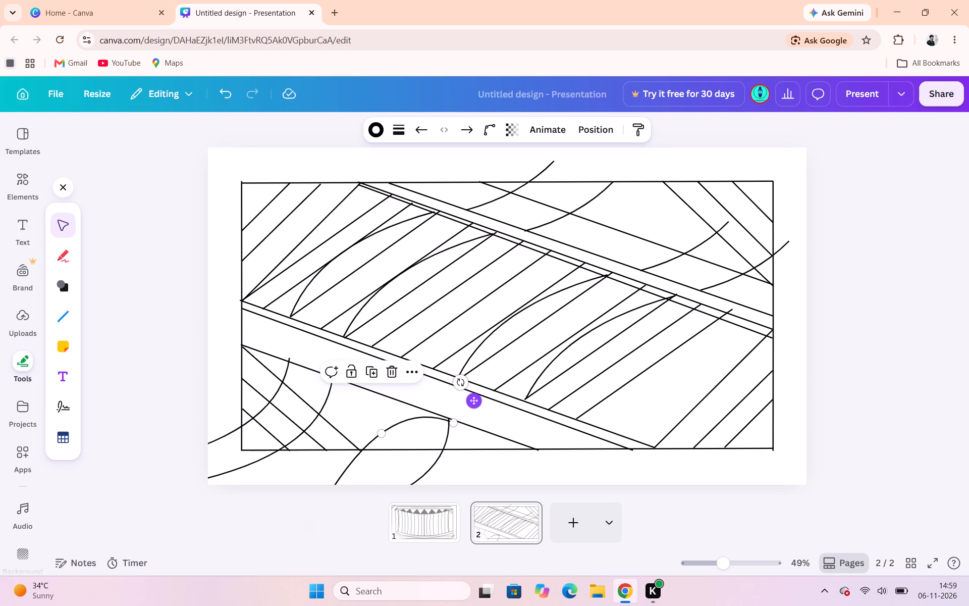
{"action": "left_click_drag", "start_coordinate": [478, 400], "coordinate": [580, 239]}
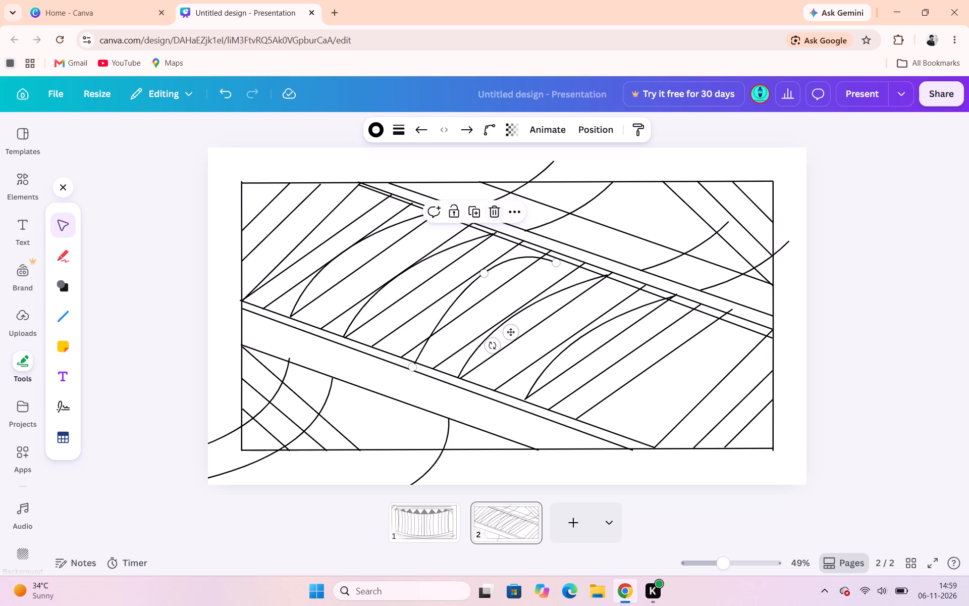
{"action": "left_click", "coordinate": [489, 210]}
Duplicate the steep lower curve, move the copy into the band of parallel lines, and shorten it into a small arc by its points.
{"action": "left_click", "coordinate": [434, 458]}
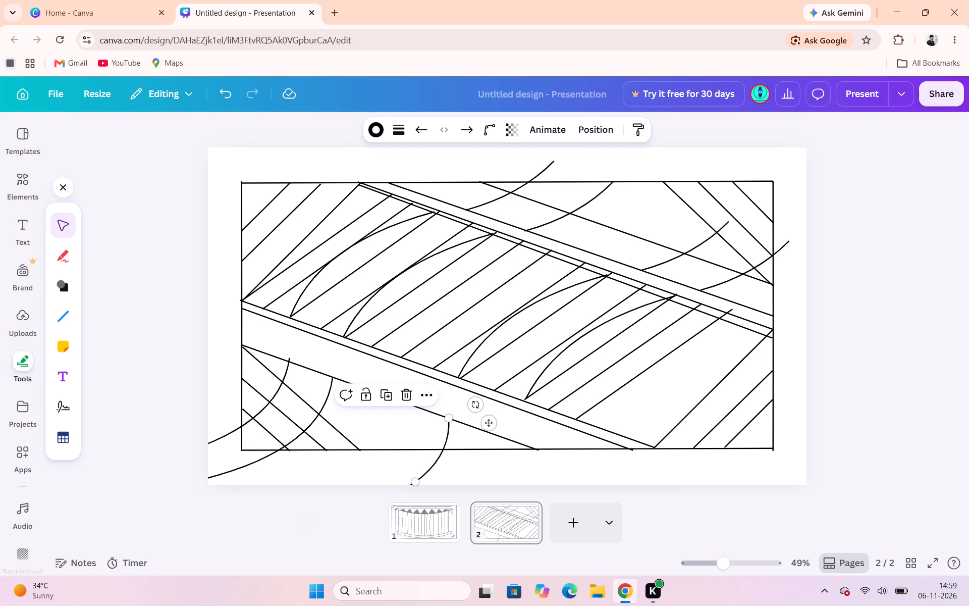
{"action": "left_click", "coordinate": [387, 396]}
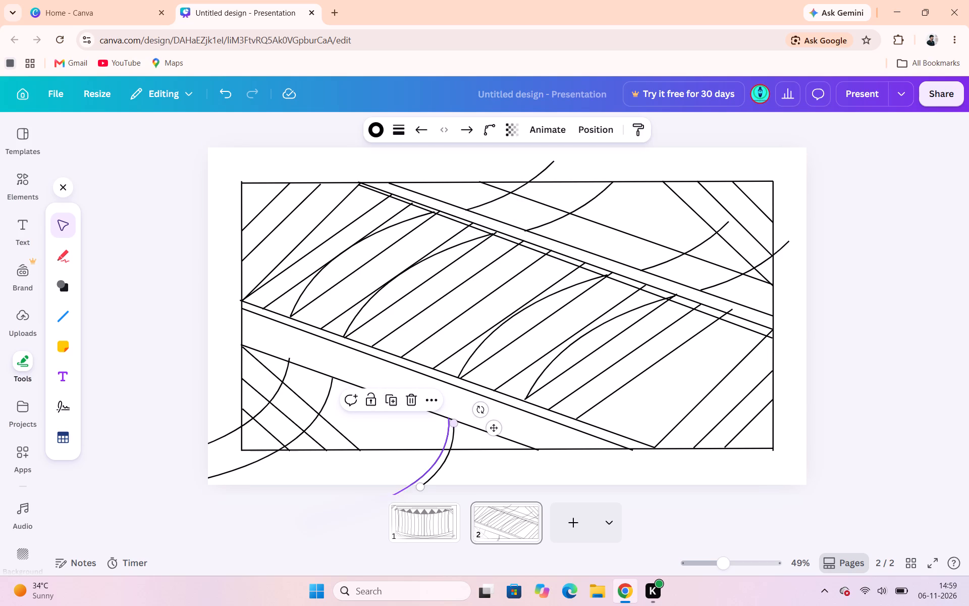
{"action": "left_click_drag", "start_coordinate": [496, 422], "coordinate": [586, 286]}
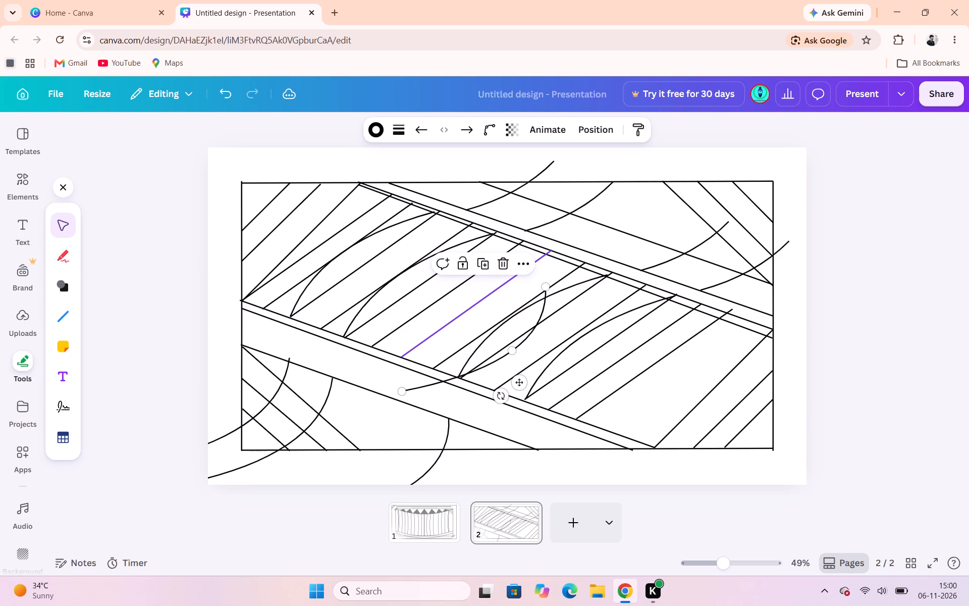
{"action": "left_click", "coordinate": [397, 396]}
{"action": "left_click", "coordinate": [405, 384]}
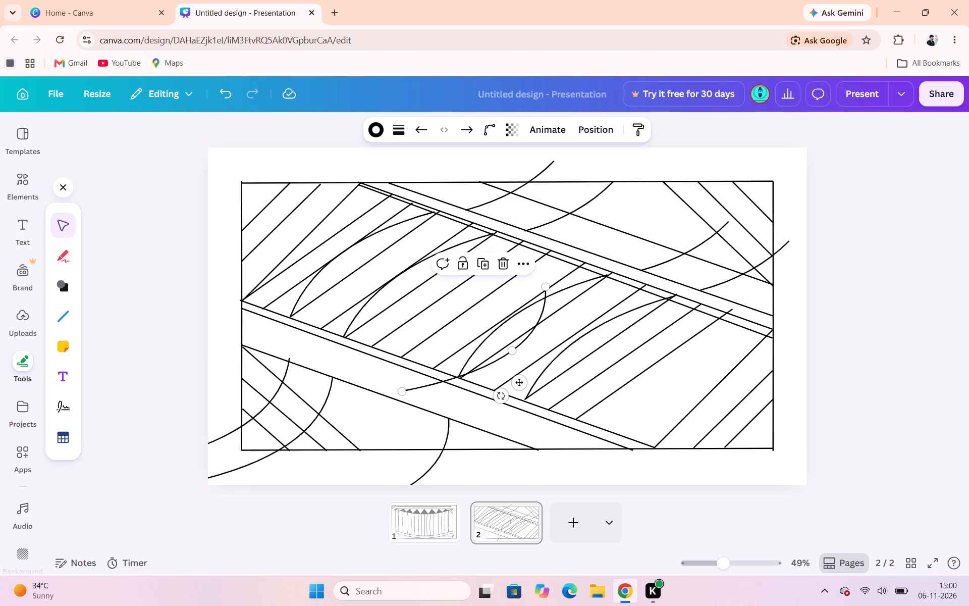
{"action": "left_click_drag", "start_coordinate": [399, 394], "coordinate": [465, 358]}
{"action": "left_click_drag", "start_coordinate": [534, 338], "coordinate": [510, 326]}
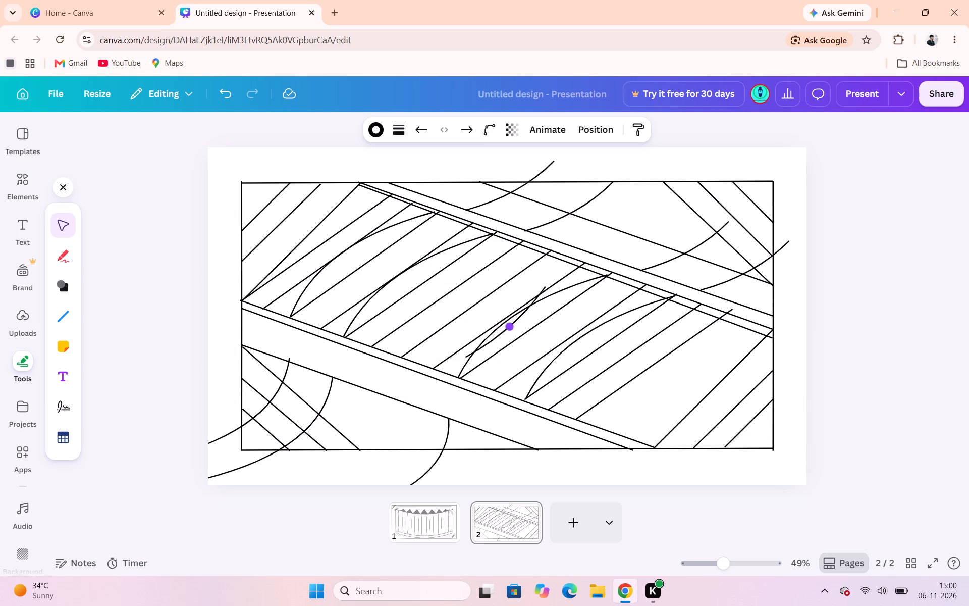
{"action": "left_click_drag", "start_coordinate": [510, 326], "coordinate": [517, 329]}
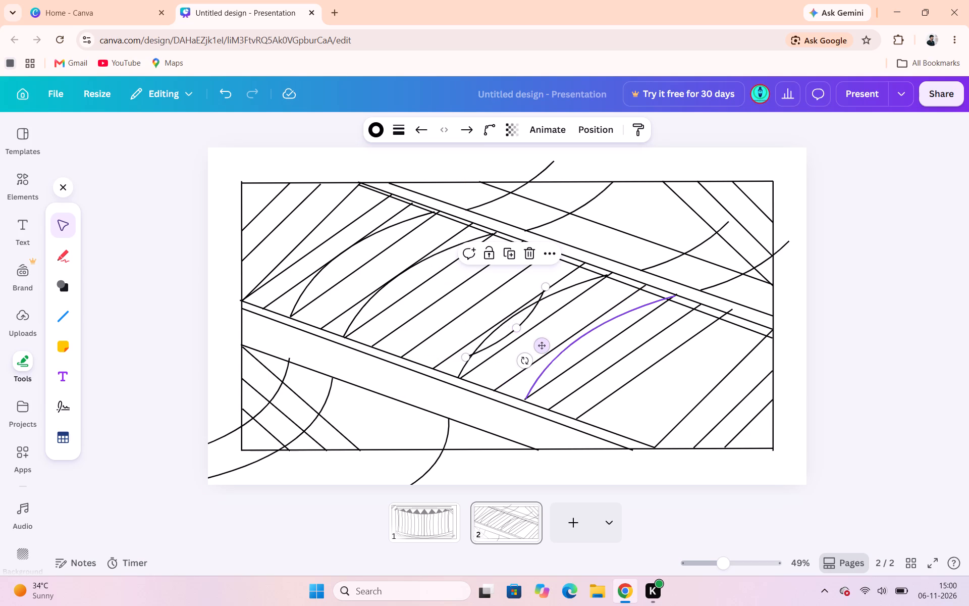
{"action": "left_click_drag", "start_coordinate": [545, 287], "coordinate": [522, 312]}
Move the shortened curve down between the lower slanted lines, near their lower end, and undo the accidental shift of the slanted line.
{"action": "left_click_drag", "start_coordinate": [529, 355], "coordinate": [575, 430]}
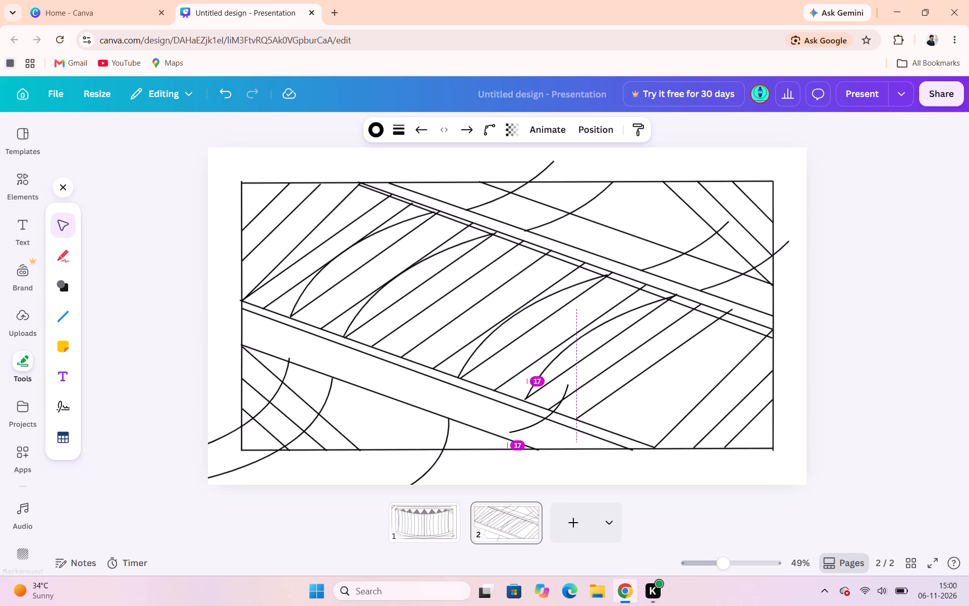
{"action": "left_click_drag", "start_coordinate": [575, 430], "coordinate": [546, 436]}
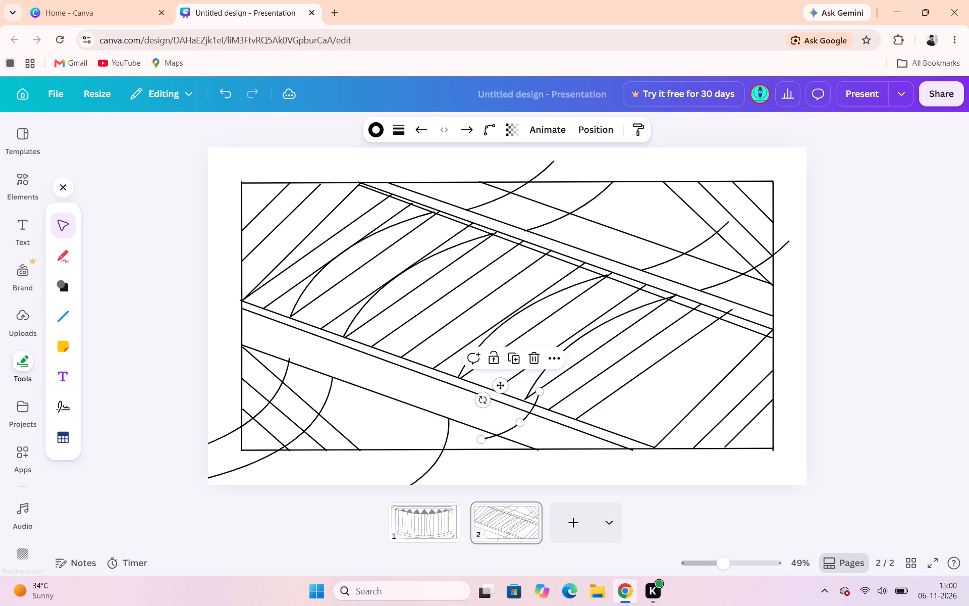
{"action": "left_click_drag", "start_coordinate": [483, 391], "coordinate": [496, 391]}
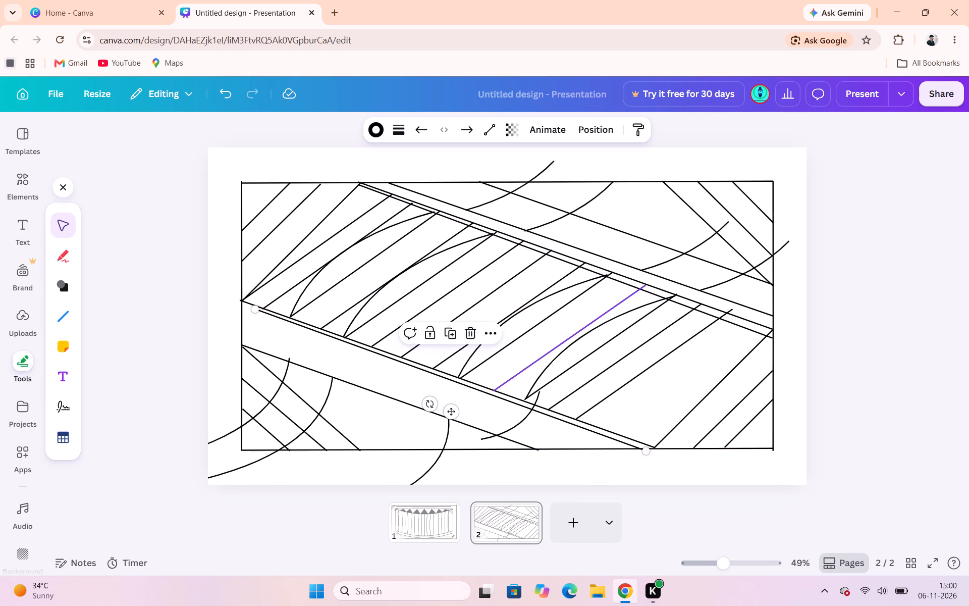
{"action": "left_click", "coordinate": [222, 97]}
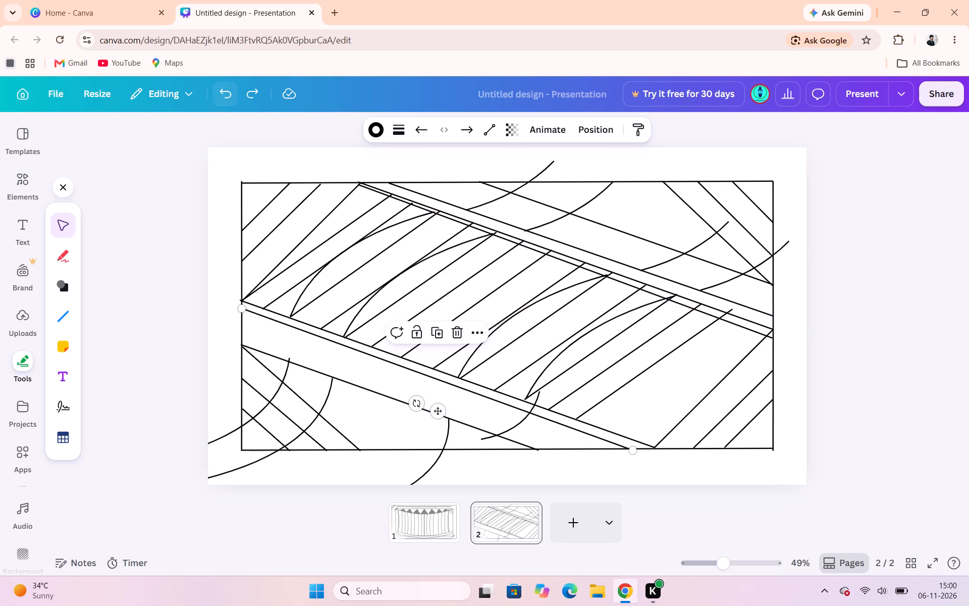
Rotate the small curve slightly, pull both ends inward to shorten it further, and adjust its bend.
{"action": "left_click", "coordinate": [498, 434]}
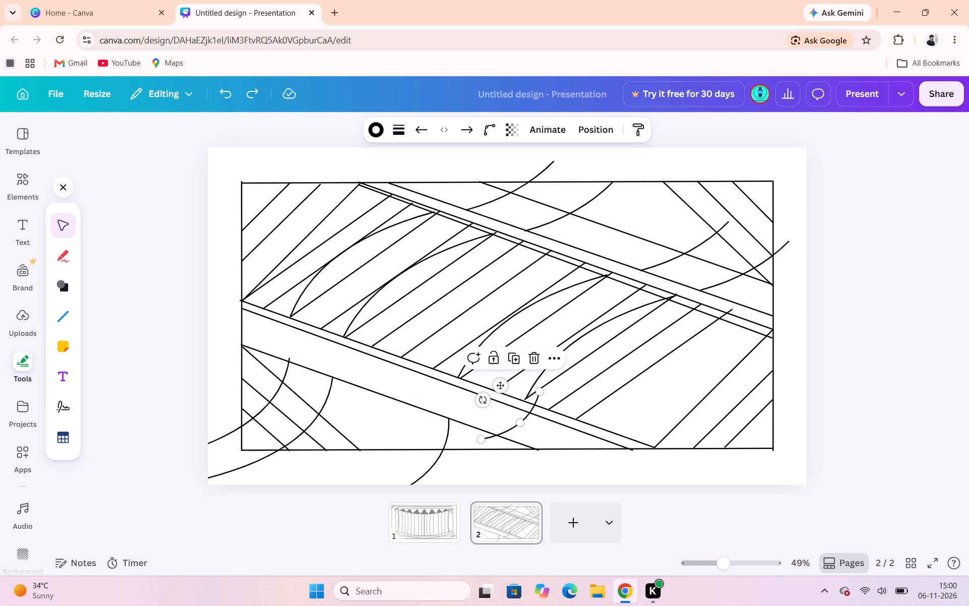
{"action": "left_click_drag", "start_coordinate": [481, 398], "coordinate": [482, 407]}
{"action": "left_click_drag", "start_coordinate": [483, 443], "coordinate": [512, 442]}
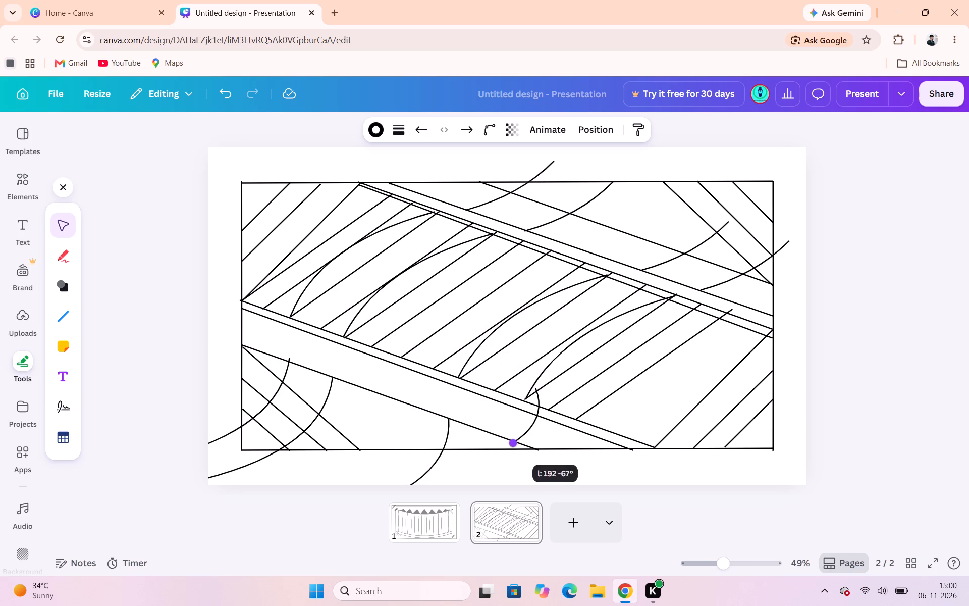
{"action": "left_click_drag", "start_coordinate": [512, 442], "coordinate": [524, 440]}
{"action": "left_click", "coordinate": [537, 414]}
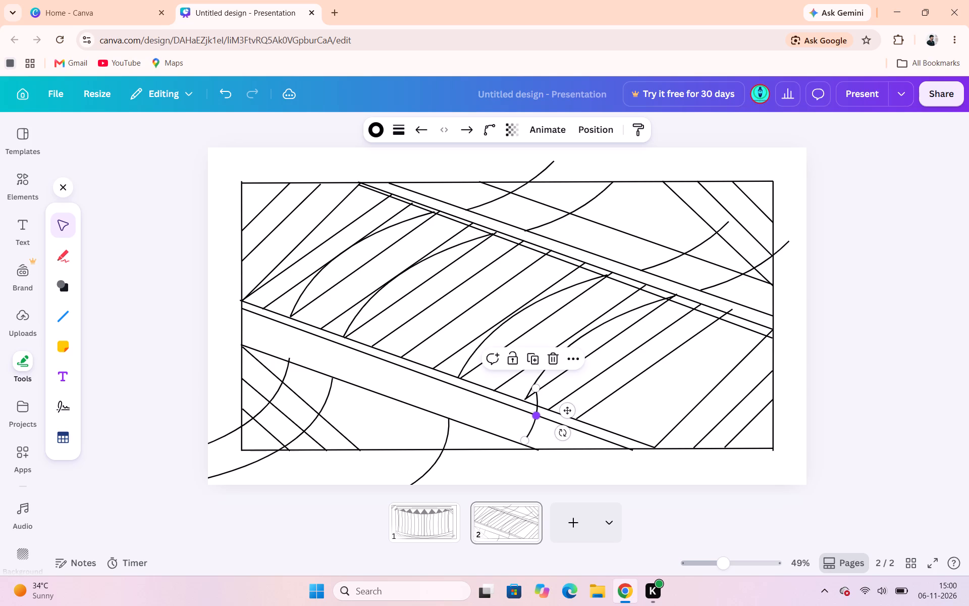
{"action": "left_click_drag", "start_coordinate": [534, 387], "coordinate": [536, 403]}
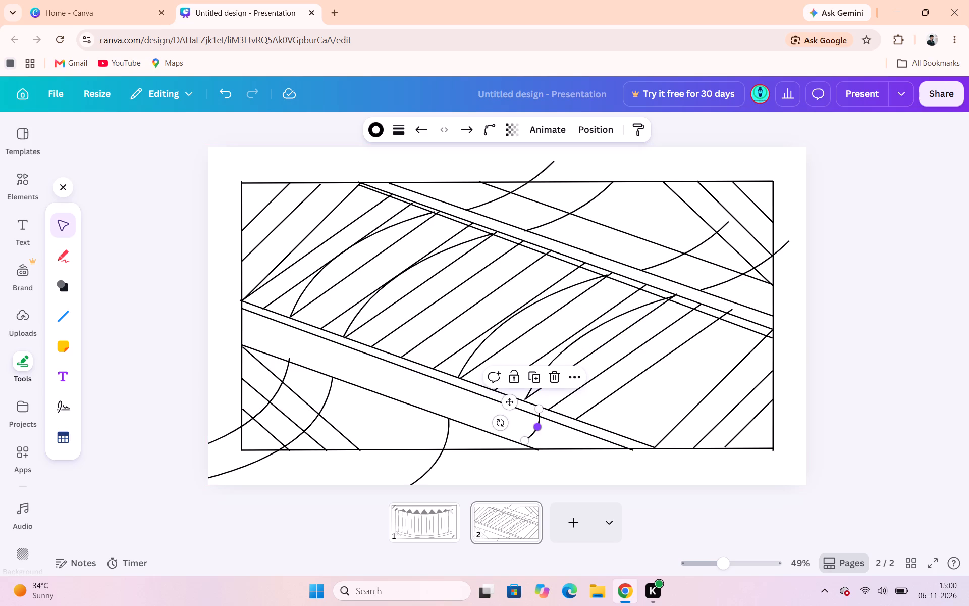
{"action": "left_click", "coordinate": [537, 427]}
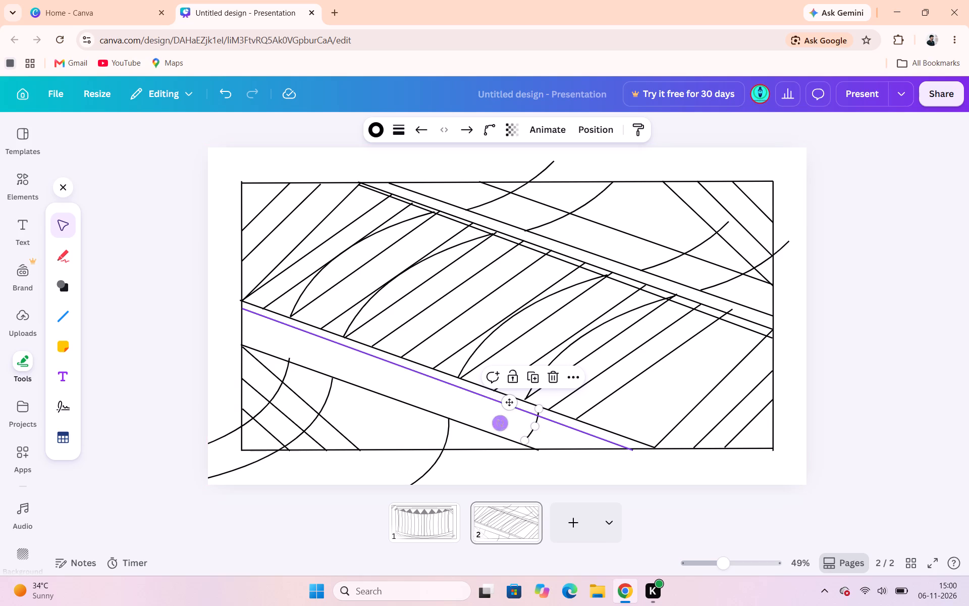
Place the small curve so it hangs from the lowest slanted line near its lower end, and refine its bend.
{"action": "left_click_drag", "start_coordinate": [514, 401], "coordinate": [493, 428]}
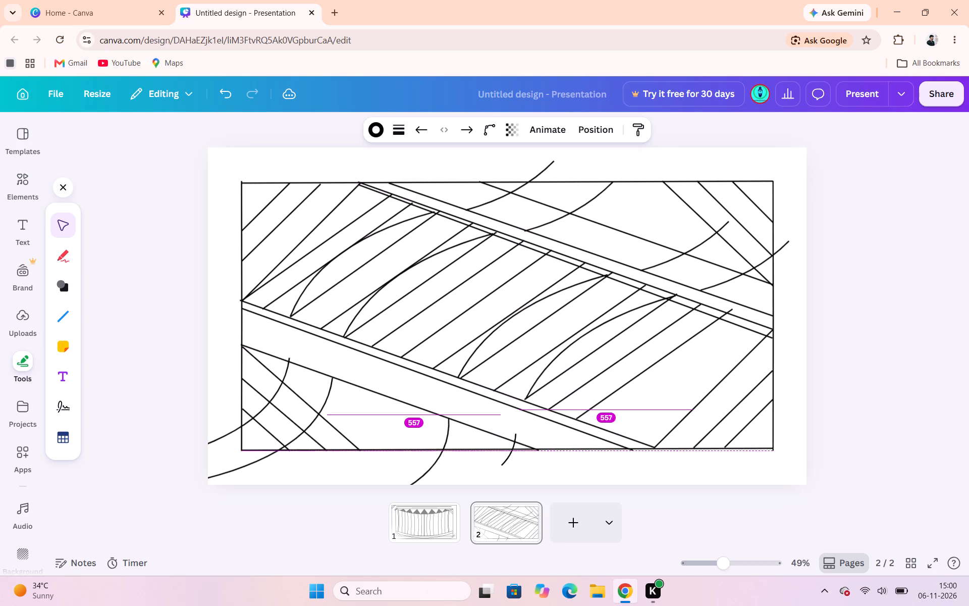
{"action": "left_click_drag", "start_coordinate": [493, 428], "coordinate": [490, 432]}
{"action": "left_click", "coordinate": [867, 370]}
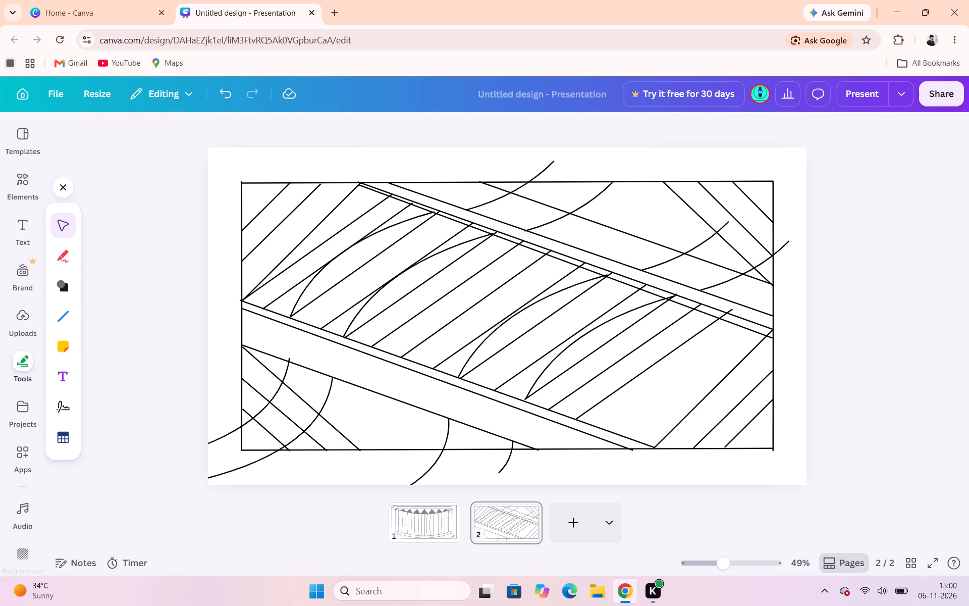
{"action": "left_click", "coordinate": [504, 466]}
{"action": "left_click", "coordinate": [506, 462]}
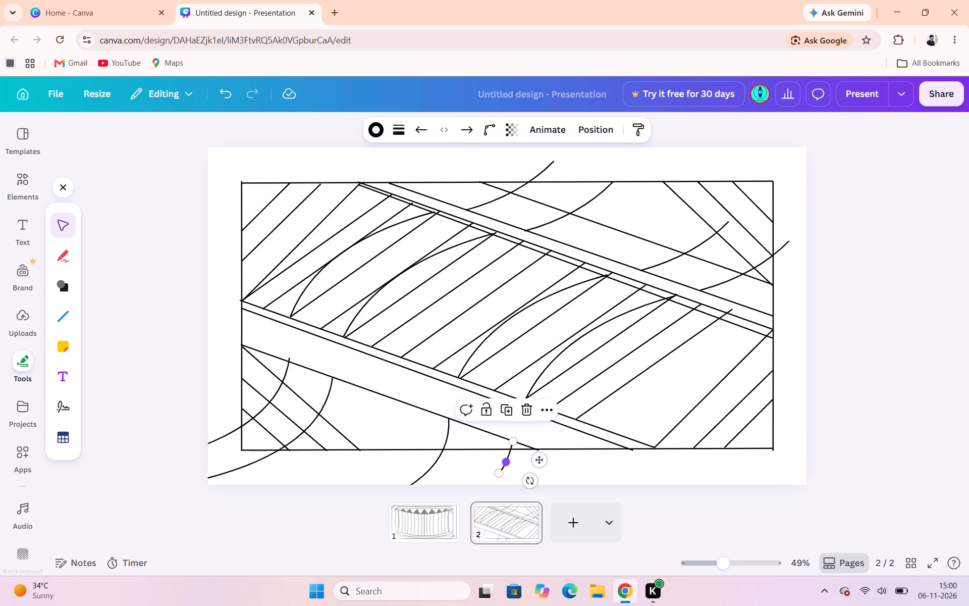
{"action": "left_click", "coordinate": [884, 343]}
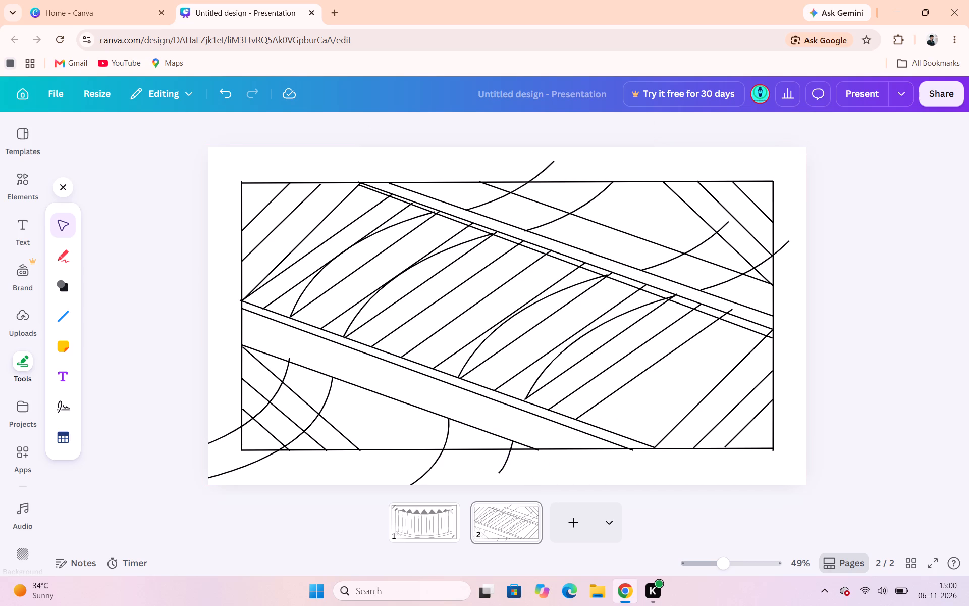
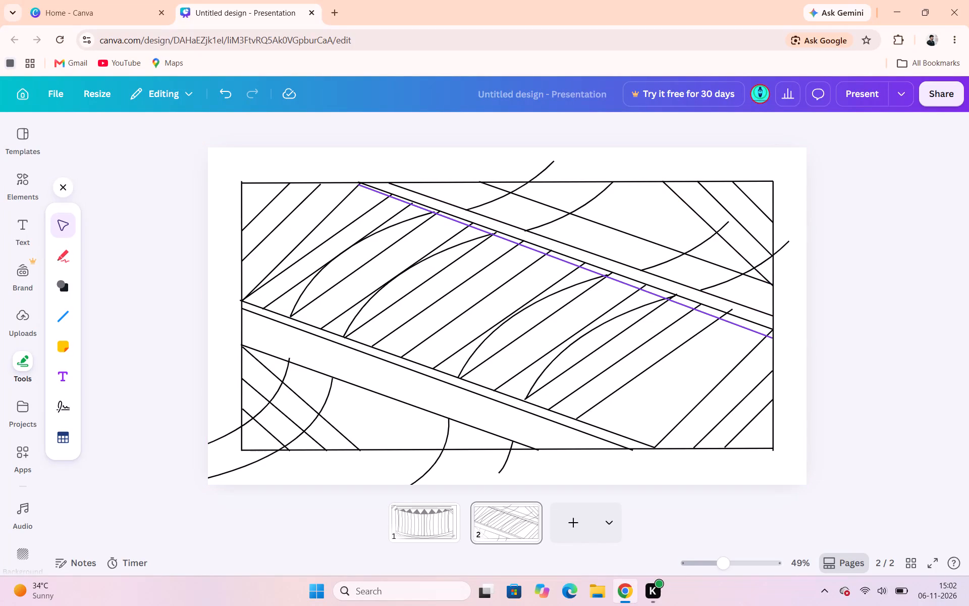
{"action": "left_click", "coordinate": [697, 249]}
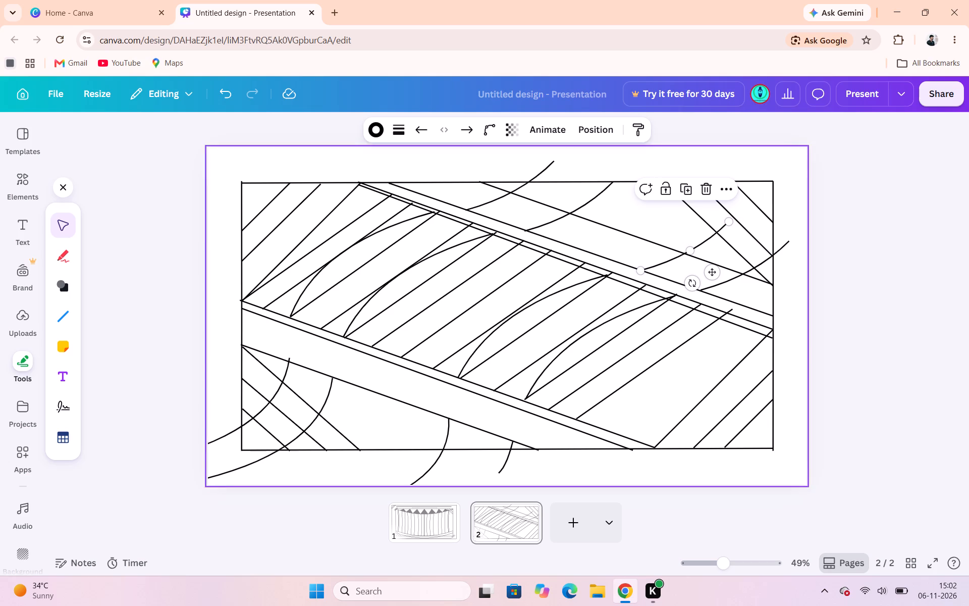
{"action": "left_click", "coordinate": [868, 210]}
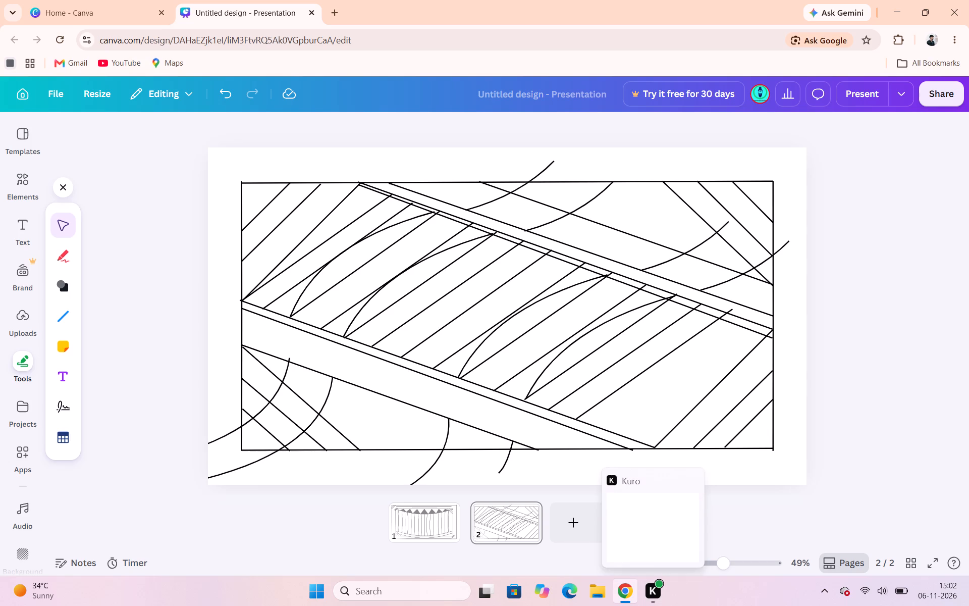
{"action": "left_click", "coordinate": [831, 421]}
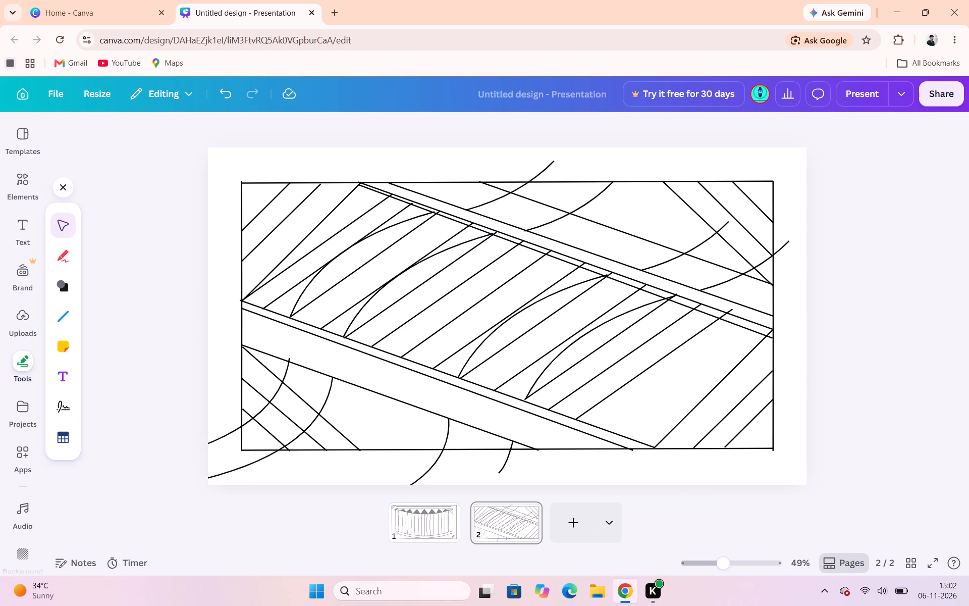
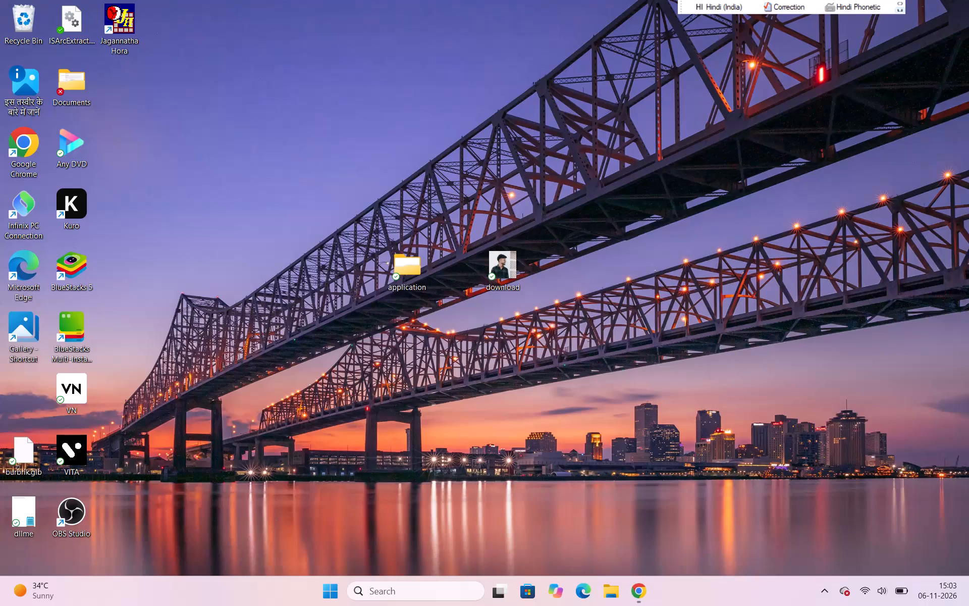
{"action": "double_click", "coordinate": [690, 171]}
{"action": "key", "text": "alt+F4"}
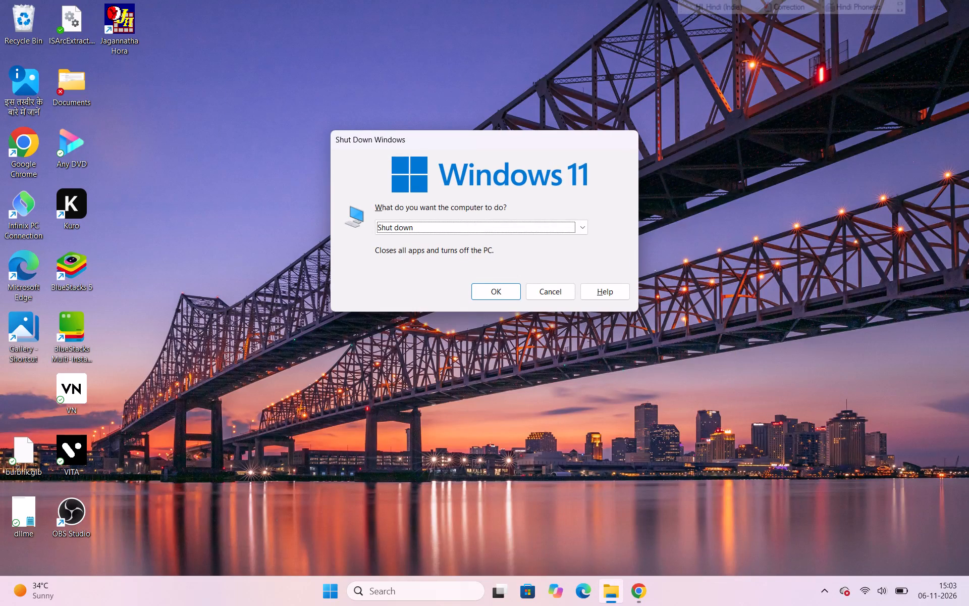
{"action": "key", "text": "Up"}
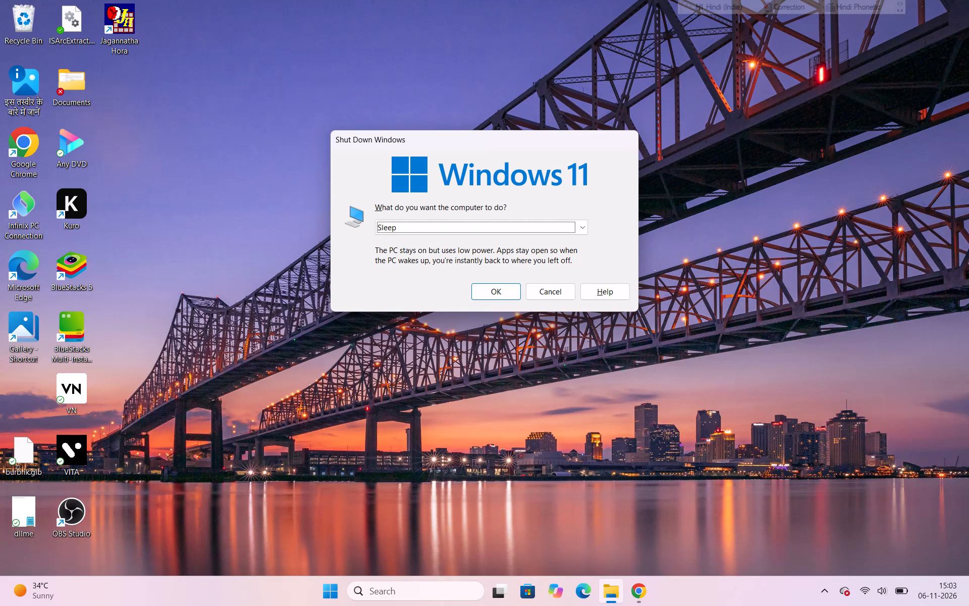
Turn off Wi-Fi and Bluetooth in the system quick settings, and return to the desktop.
{"action": "left_click", "coordinate": [857, 600]}
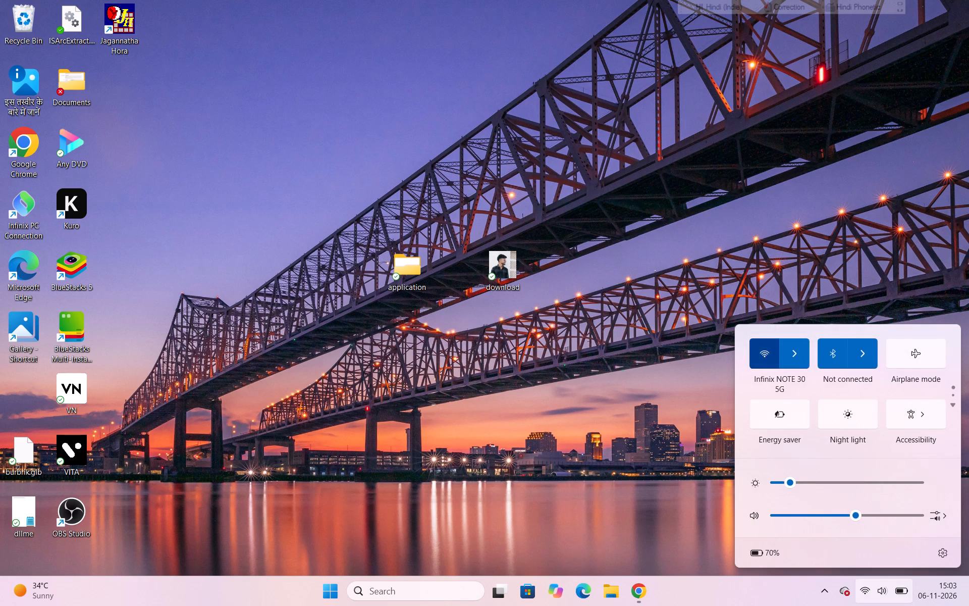
{"action": "left_click", "coordinate": [769, 362]}
{"action": "left_click", "coordinate": [842, 351]}
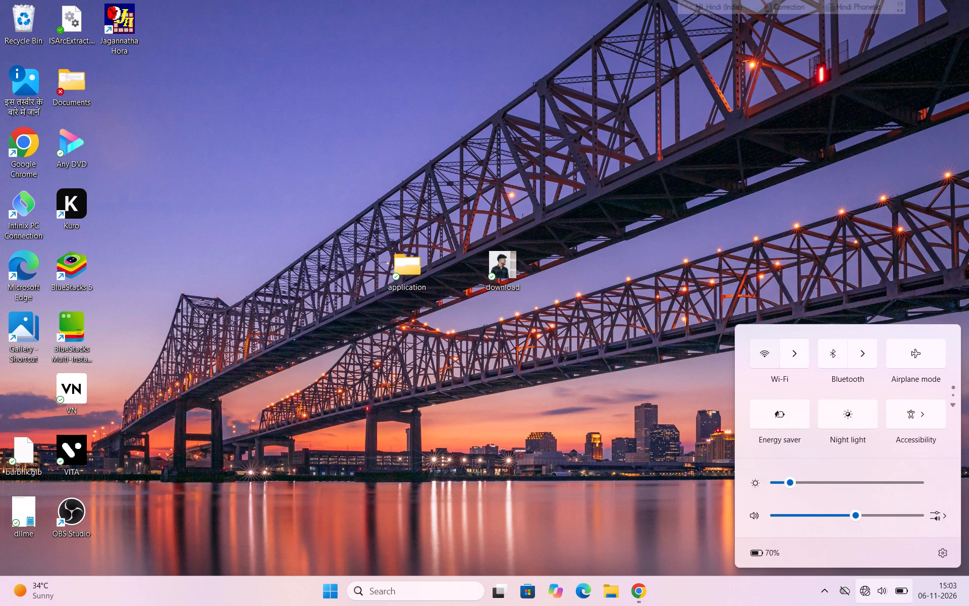
{"action": "left_click", "coordinate": [824, 201]}
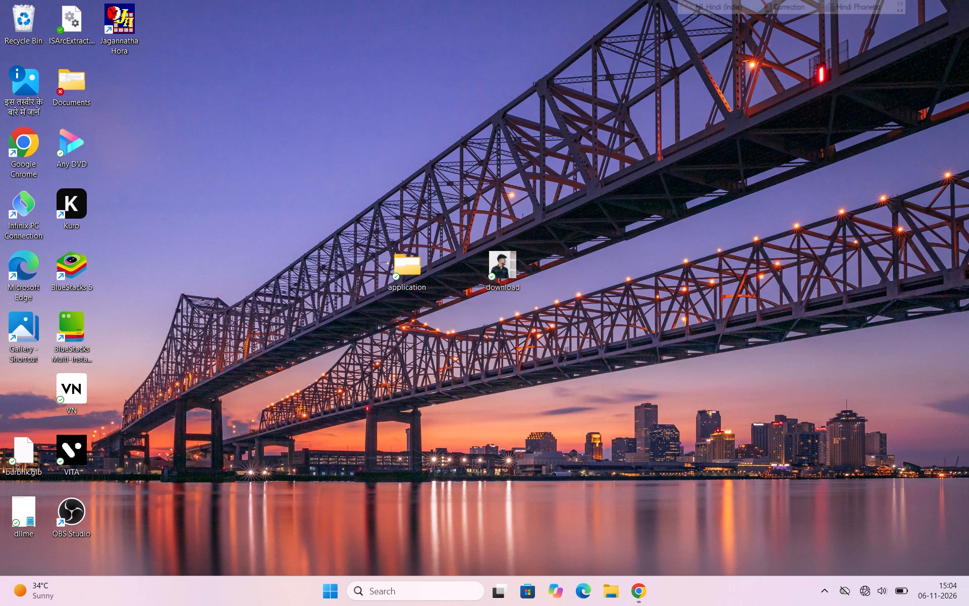
Put the computer to sleep through the Shut Down Windows dialog.
{"action": "key", "text": "alt+F4"}
{"action": "key", "text": "Up"}
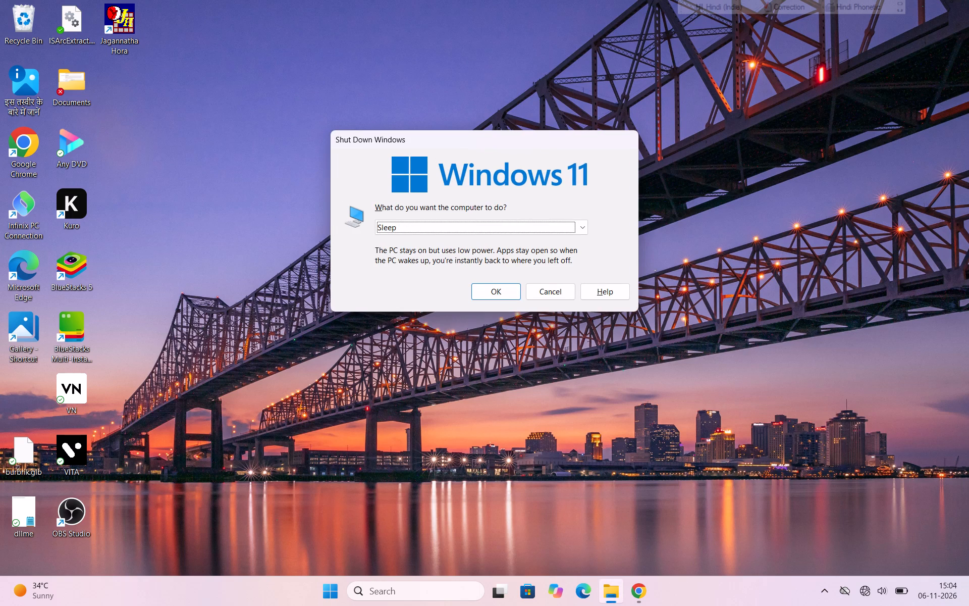
{"action": "key", "text": "Return"}
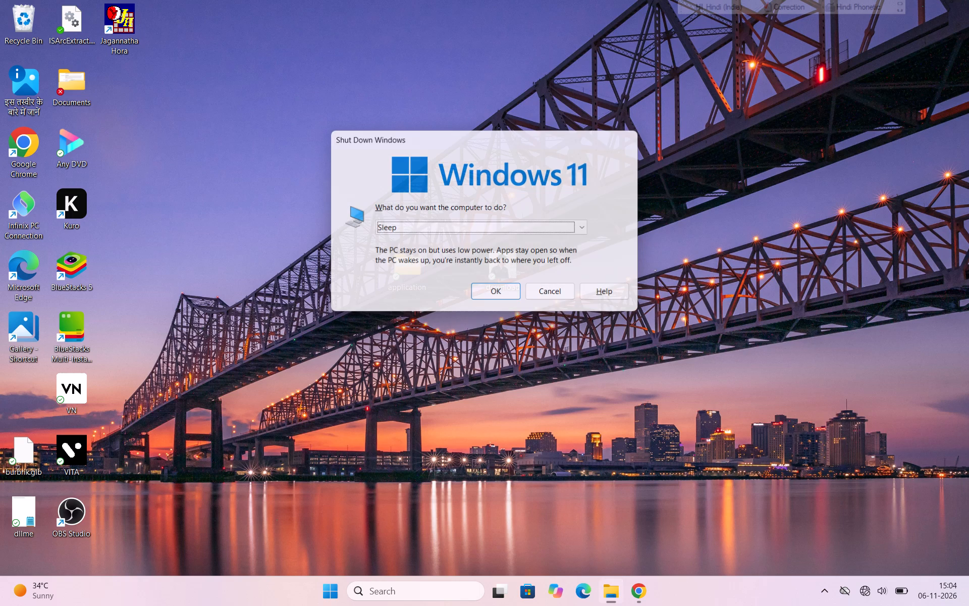